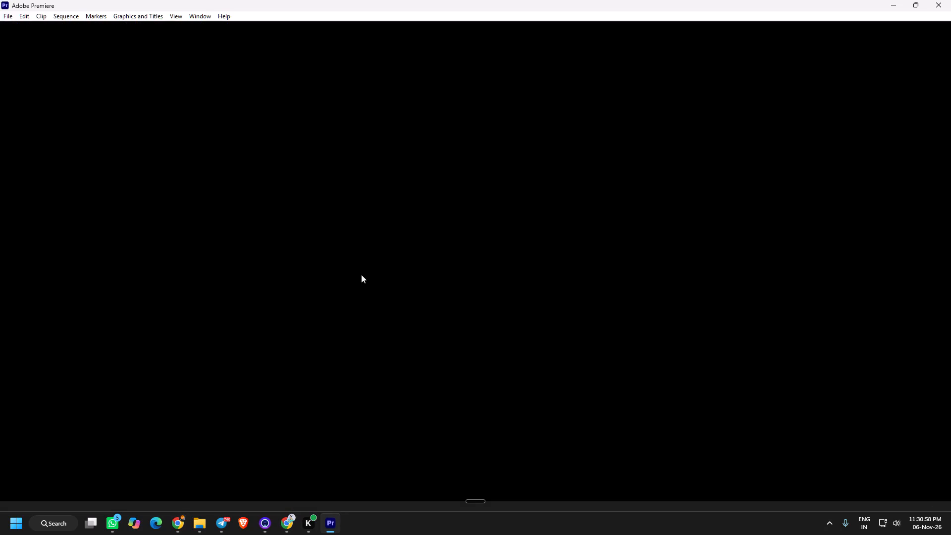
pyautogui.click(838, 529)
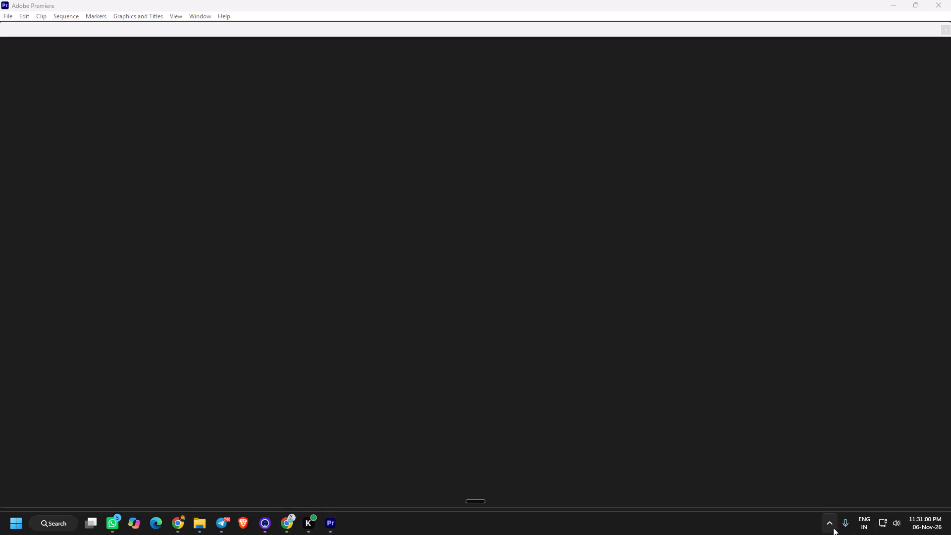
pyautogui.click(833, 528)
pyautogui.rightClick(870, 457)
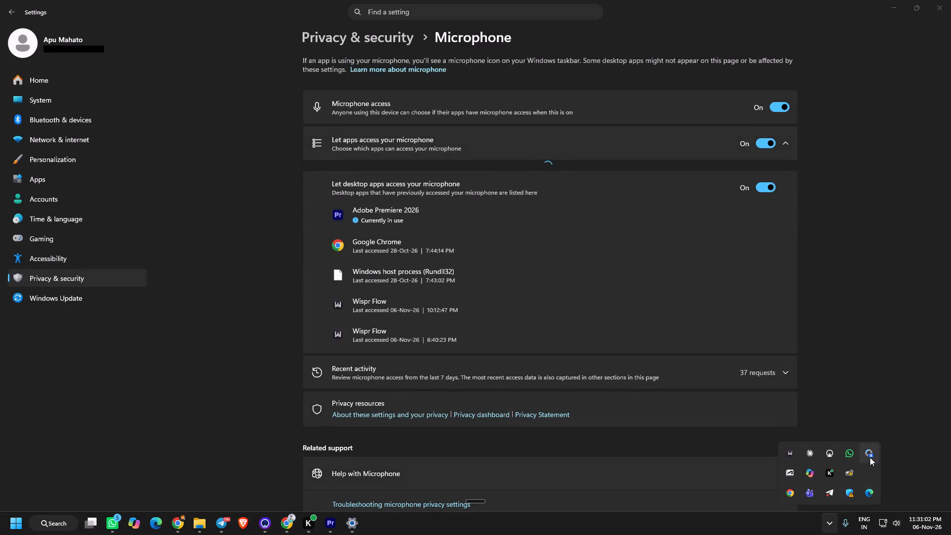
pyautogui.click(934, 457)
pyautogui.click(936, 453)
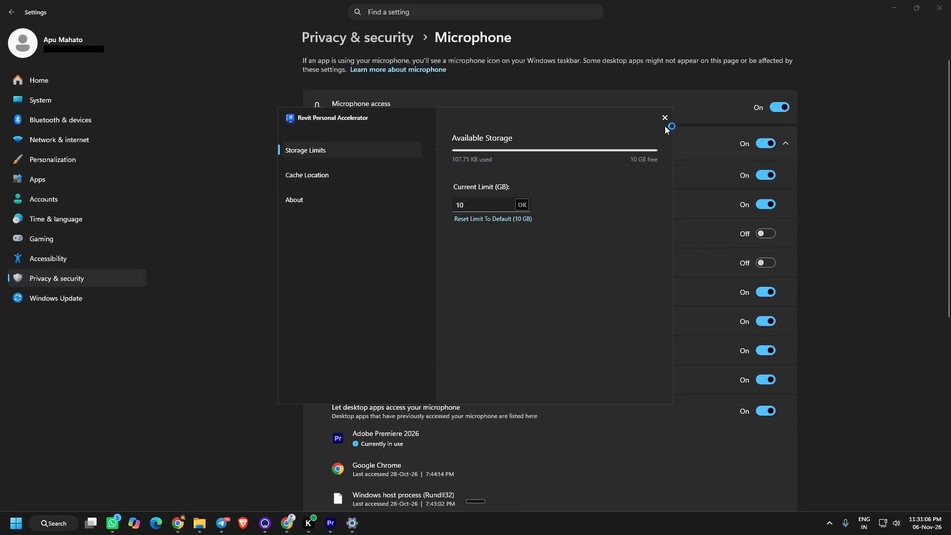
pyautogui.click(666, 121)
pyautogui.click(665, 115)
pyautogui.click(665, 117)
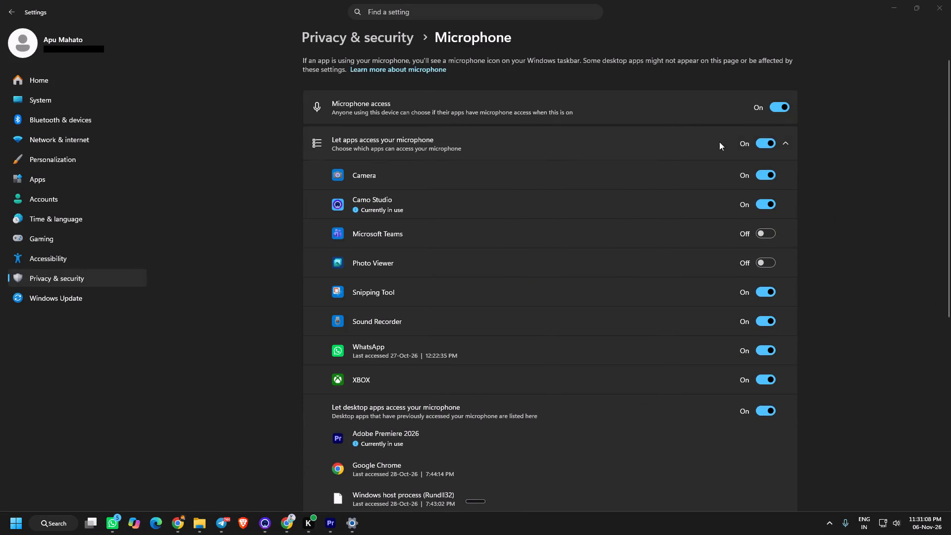
# Show the hidden background apps in the system tray.
pyautogui.click(833, 519)
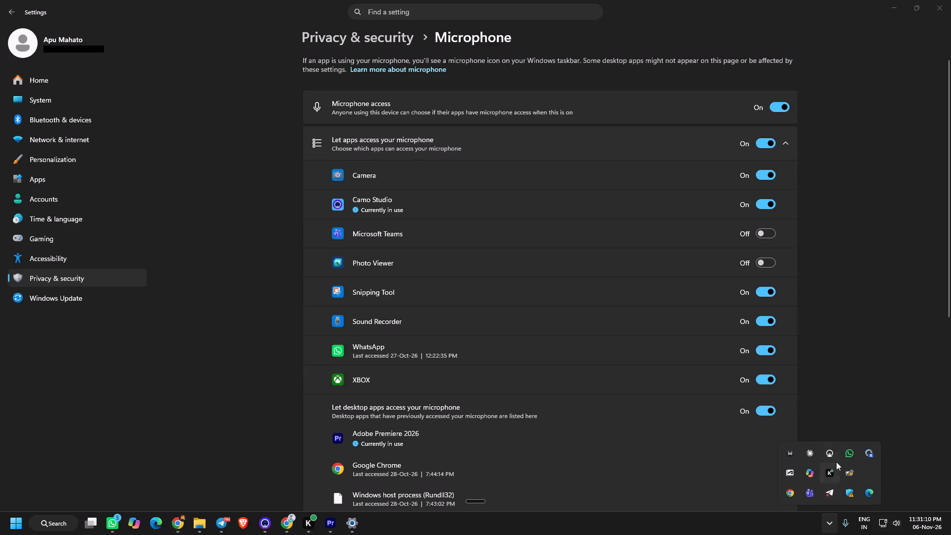
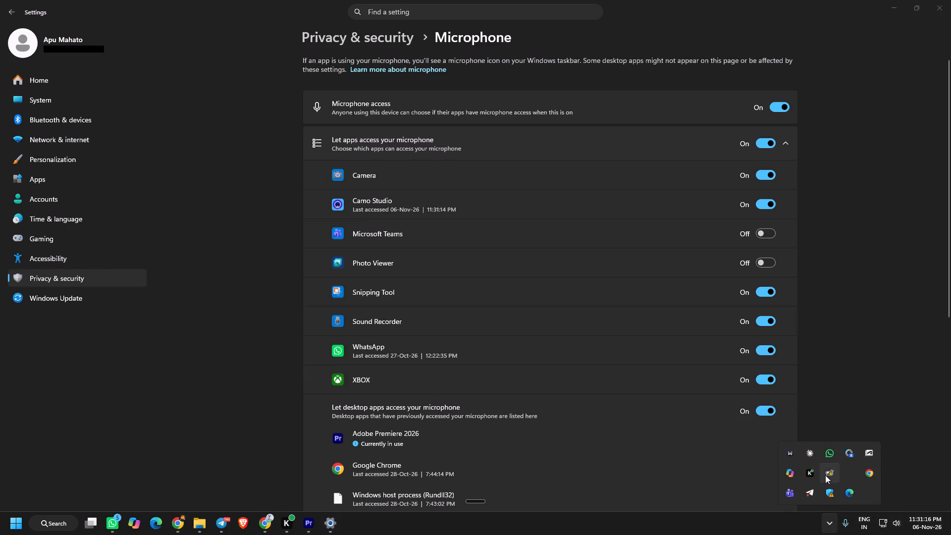
# Quit the Autodesk Access background app from the system tray.
pyautogui.rightClick(863, 452)
pyautogui.click(879, 489)
# View the Revit Personal Accelerator's storage limit settings from the system tray, and close its settings window.
pyautogui.rightClick(853, 456)
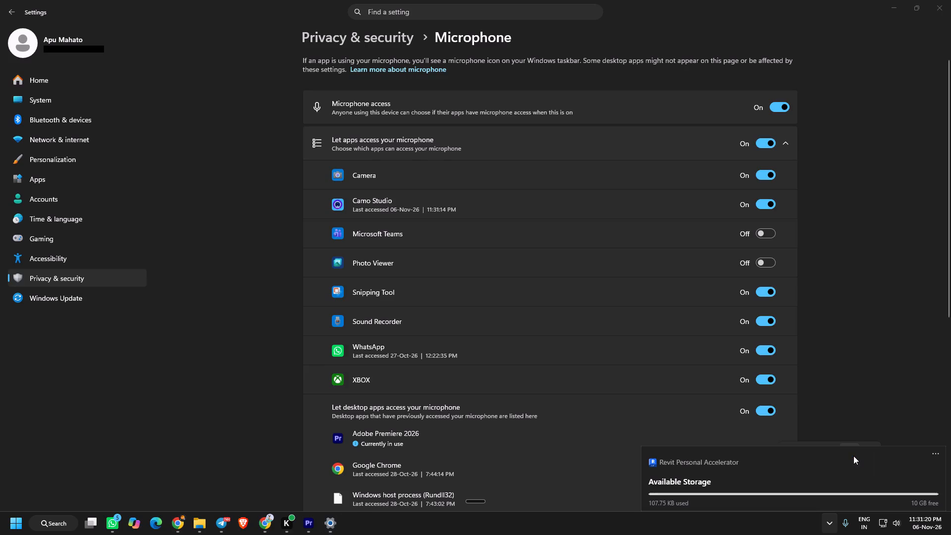
pyautogui.click(936, 454)
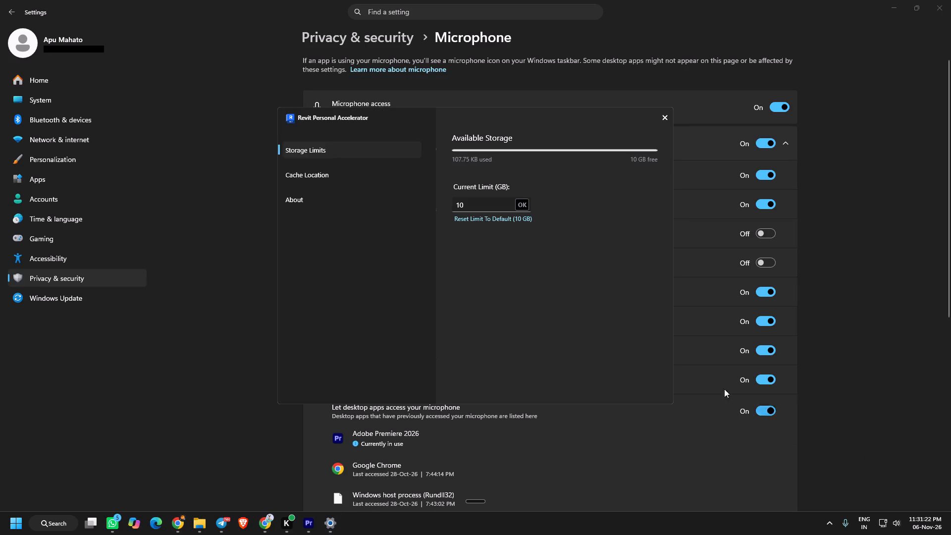
pyautogui.click(666, 120)
# Show the hidden background apps in the system tray again.
pyautogui.click(831, 523)
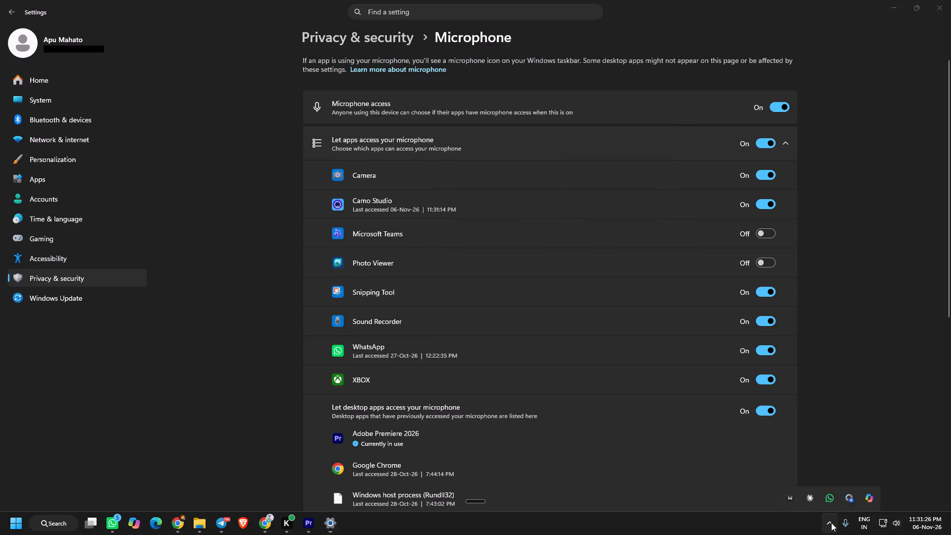
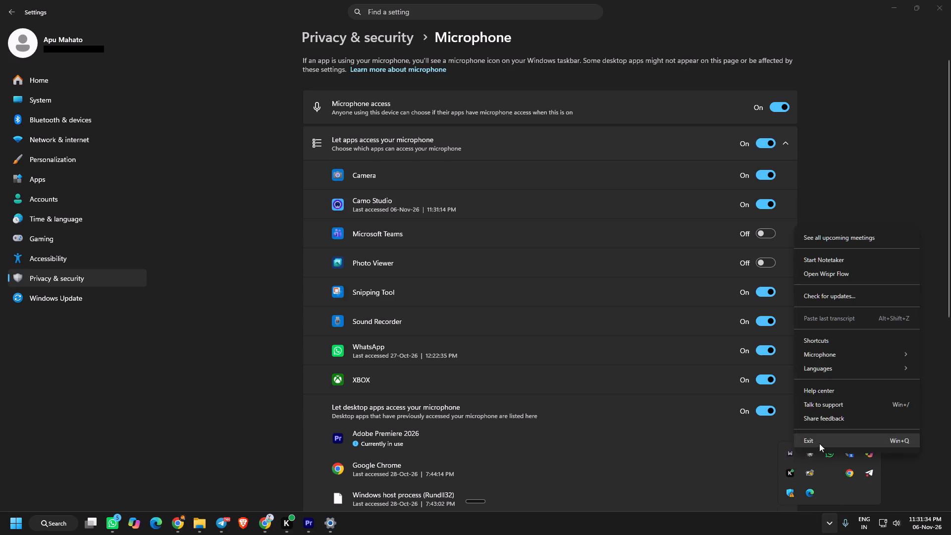
# Exit the Wispr Flow background app from the system tray.
pyautogui.click(819, 443)
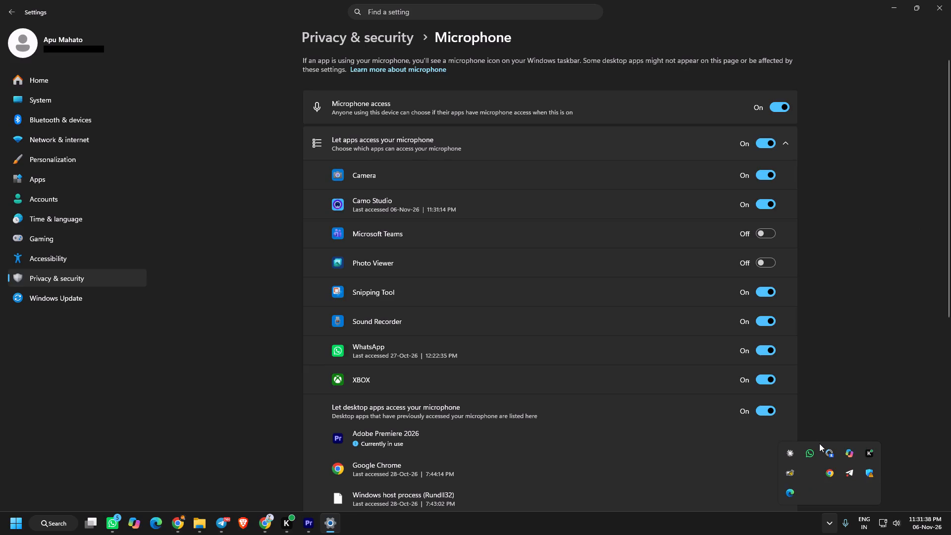
# Switch to Adobe Premiere and open the recent project named hello.
pyautogui.click(314, 529)
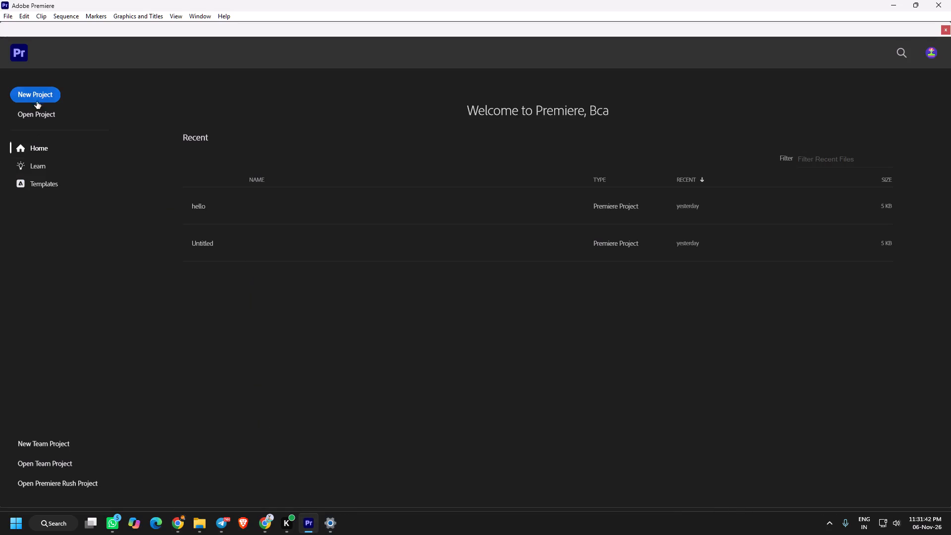
pyautogui.tripleClick(307, 214)
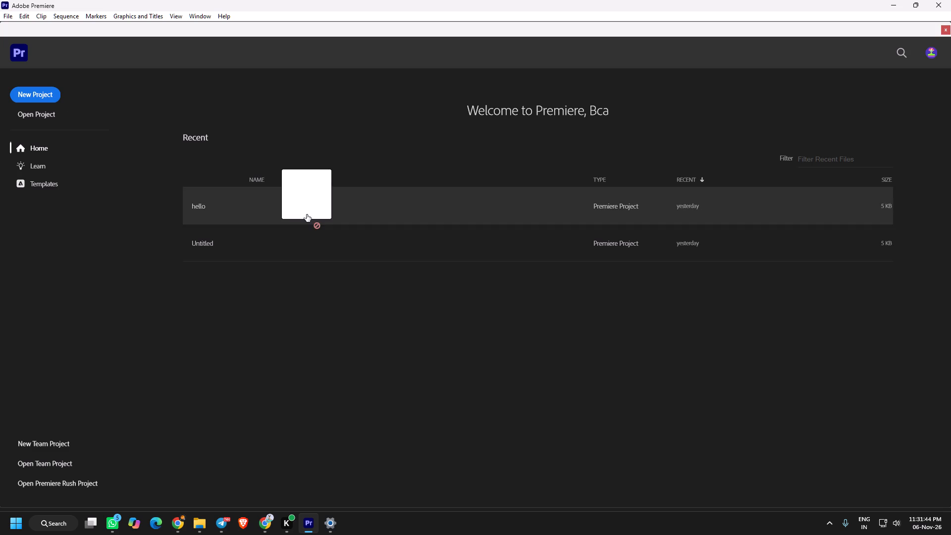
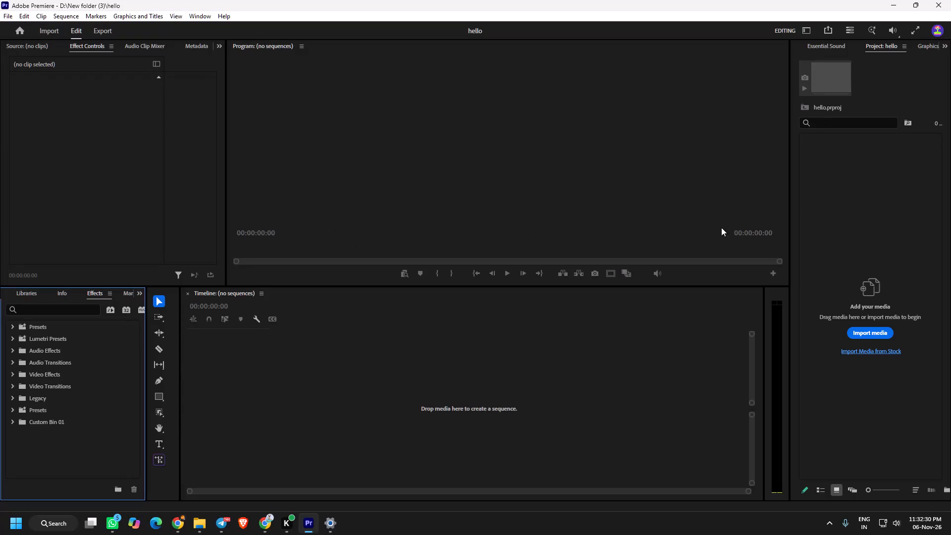
# Import the clips video_20261105_191723 and video_20261105_191650 from the Downloads folder into the project.
pyautogui.doubleClick(867, 216)
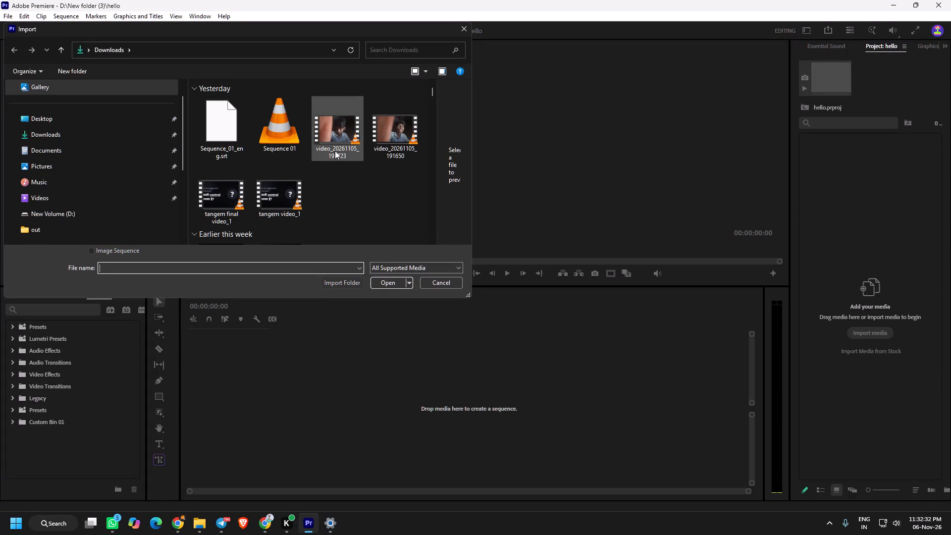
pyautogui.moveTo(417, 168); pyautogui.dragTo(345, 140)
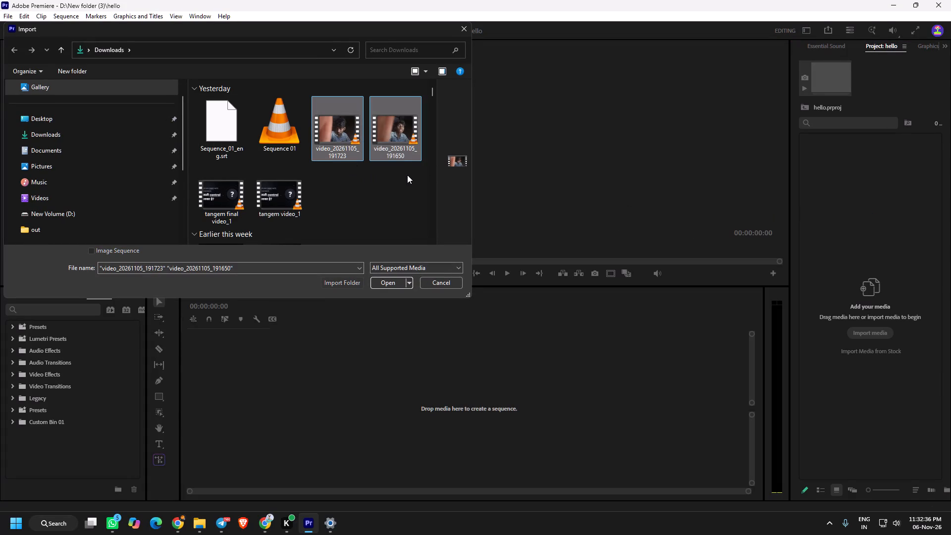
pyautogui.click(405, 175)
pyautogui.moveTo(417, 170); pyautogui.dragTo(346, 127)
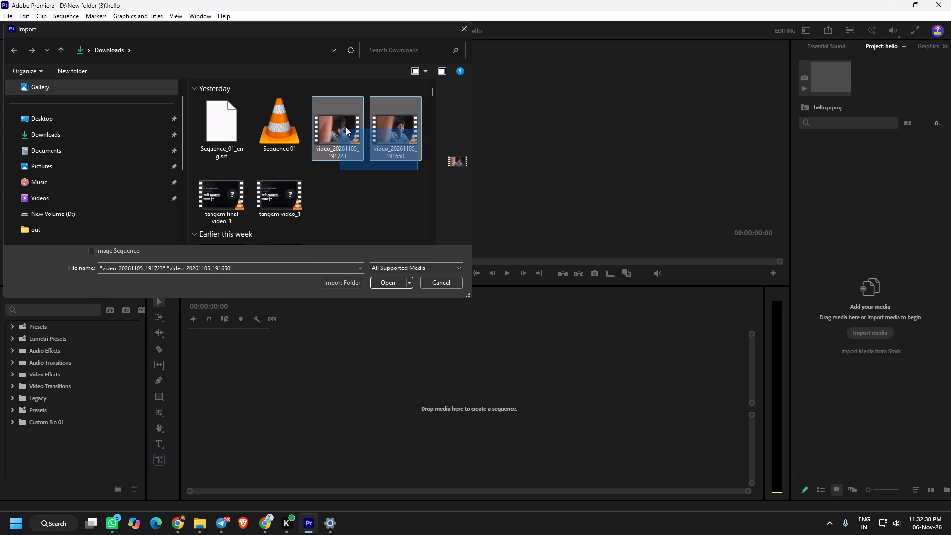
pyautogui.moveTo(346, 127); pyautogui.dragTo(314, 113)
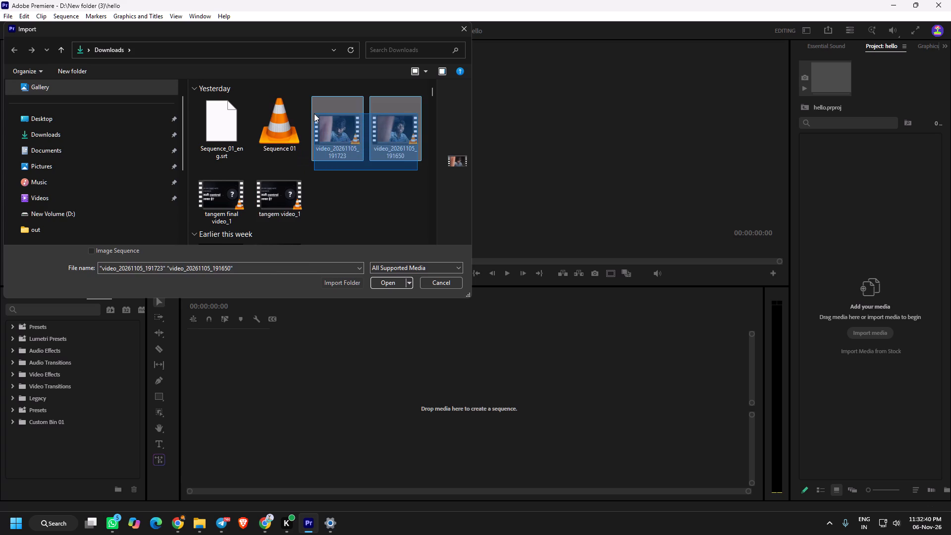
pyautogui.moveTo(314, 113); pyautogui.dragTo(314, 114)
pyautogui.click(380, 281)
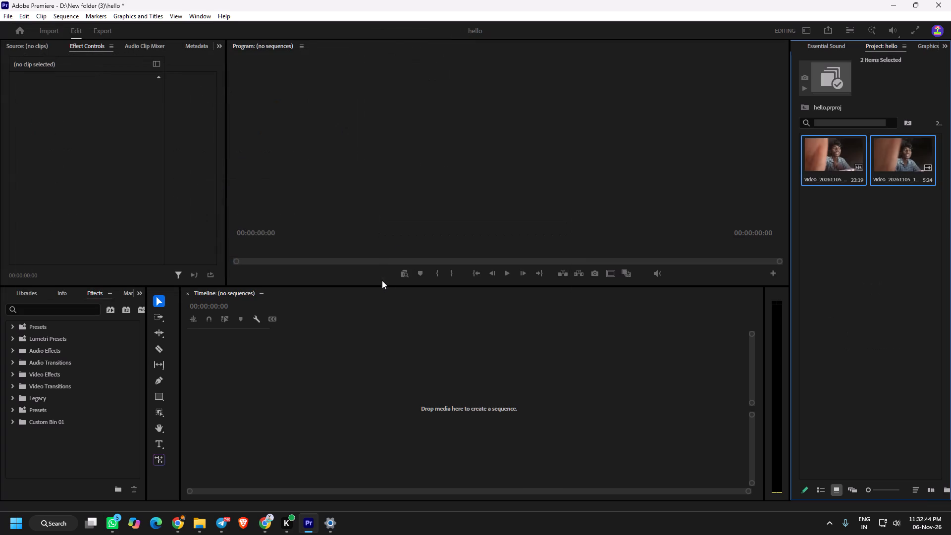
pyautogui.click(849, 235)
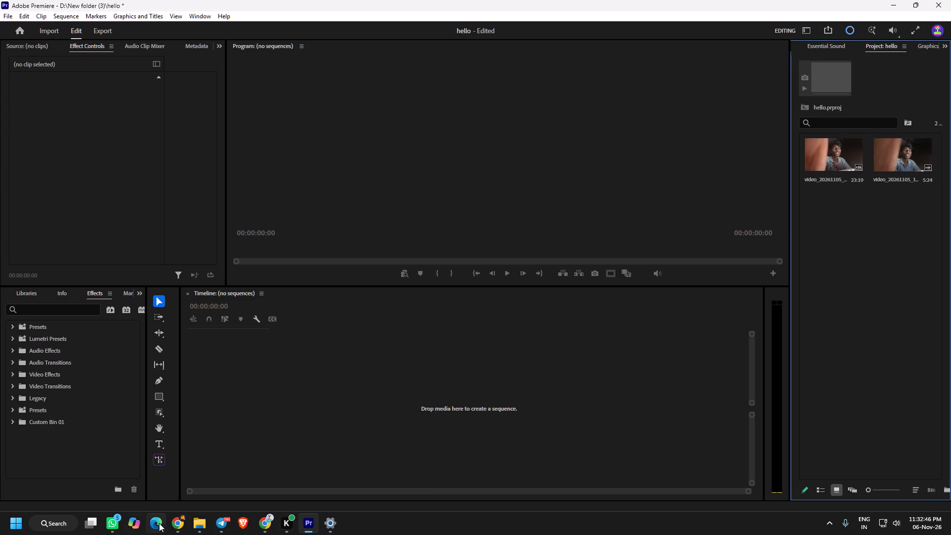
pyautogui.click(205, 521)
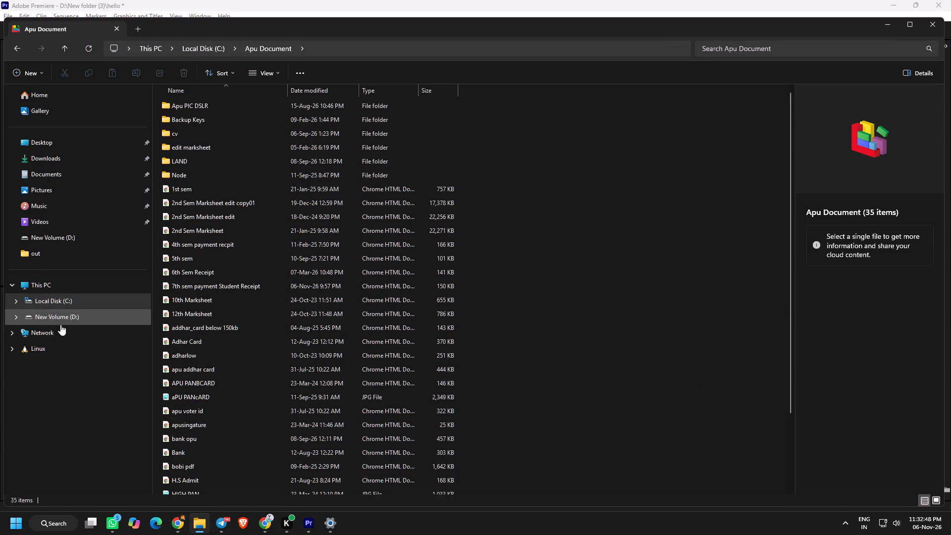
pyautogui.click(66, 318)
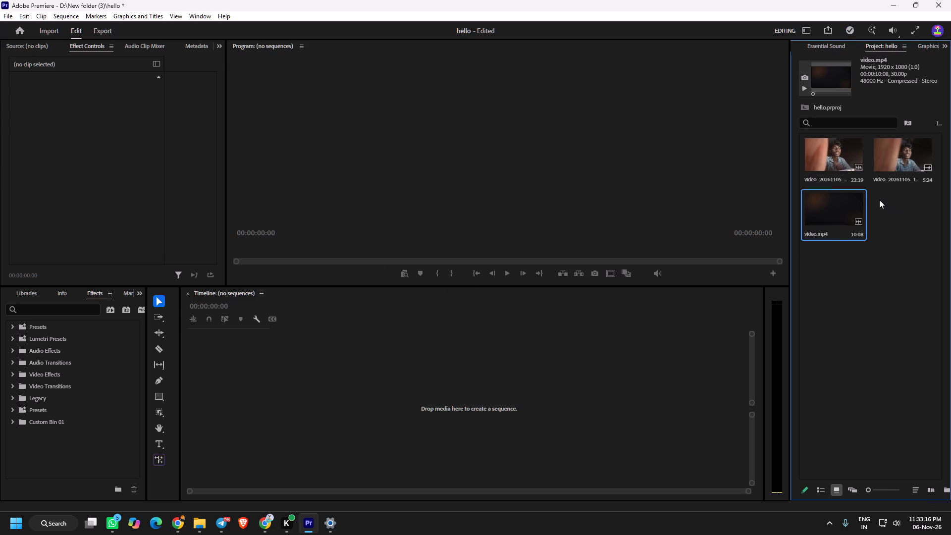
# Import the Sequence 01 audio file from the Downloads folder into the project.
pyautogui.doubleClick(907, 225)
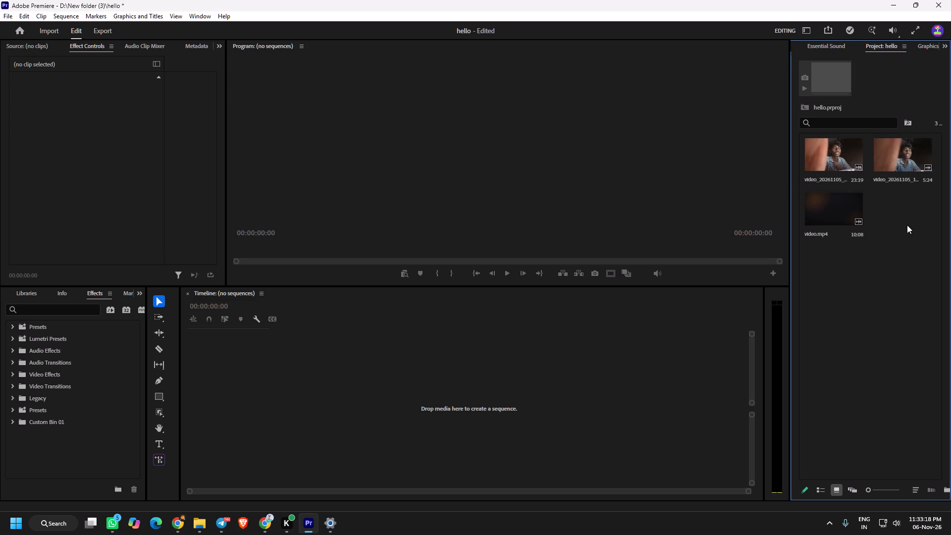
pyautogui.click(96, 213)
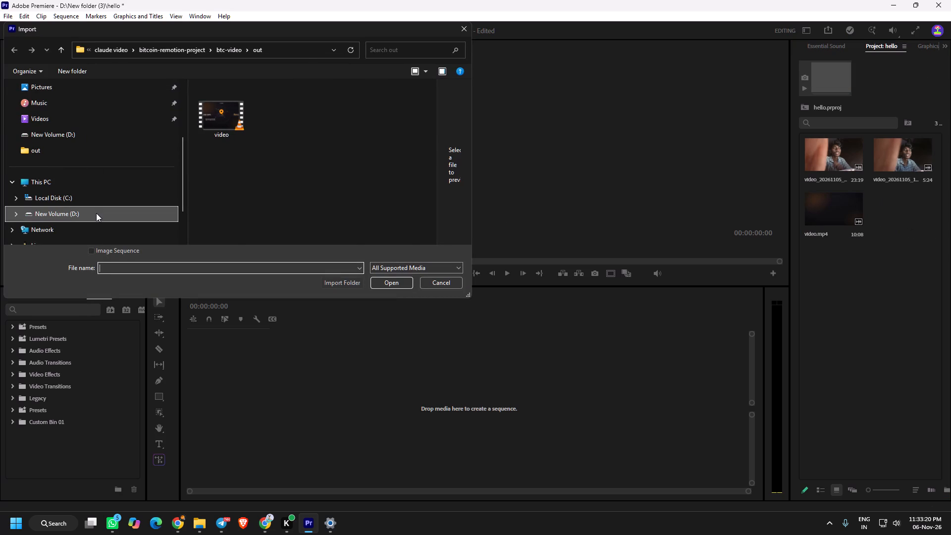
pyautogui.scroll(3, 65, 136)
pyautogui.click(67, 147)
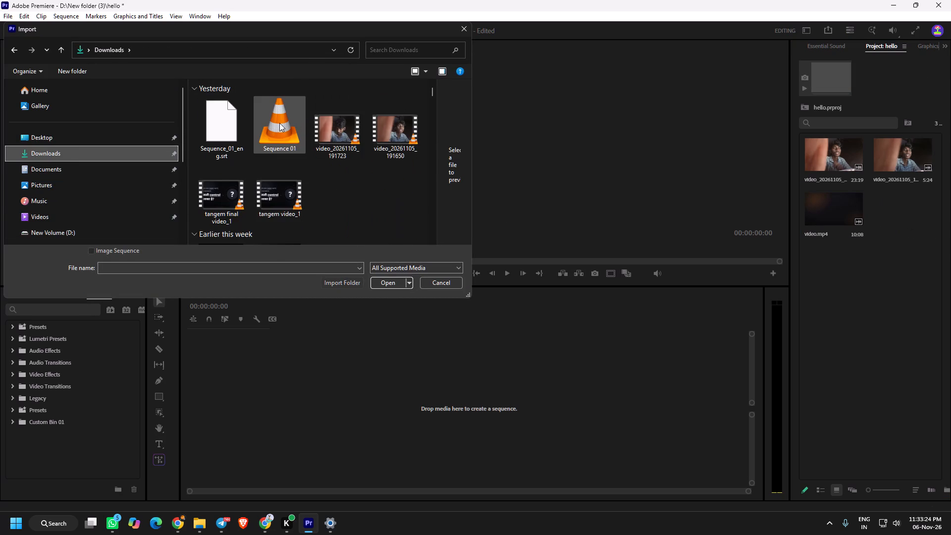
pyautogui.click(277, 127)
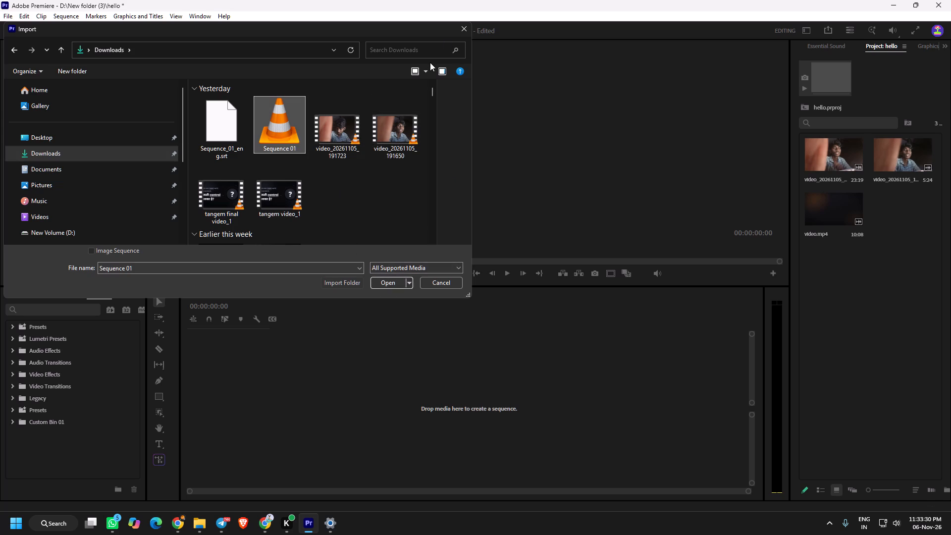
pyautogui.click(399, 284)
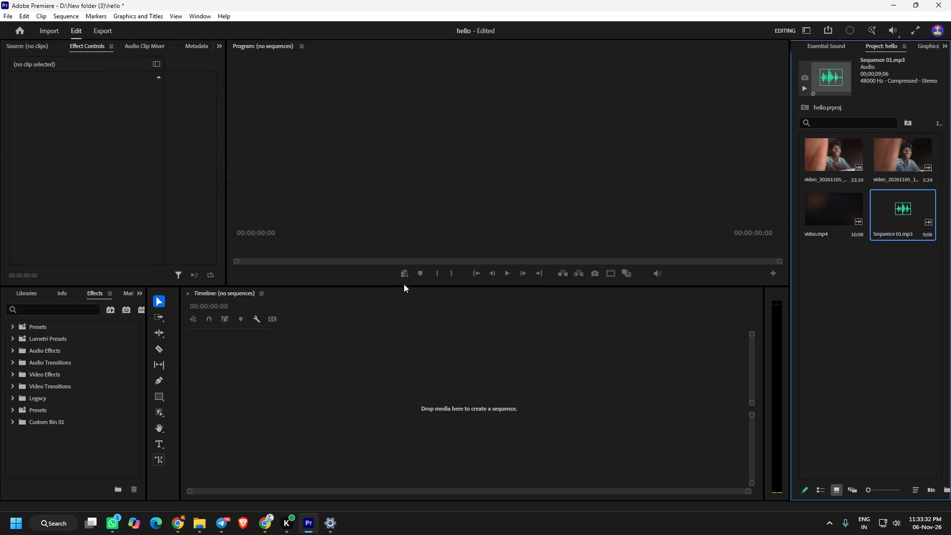
pyautogui.click(905, 261)
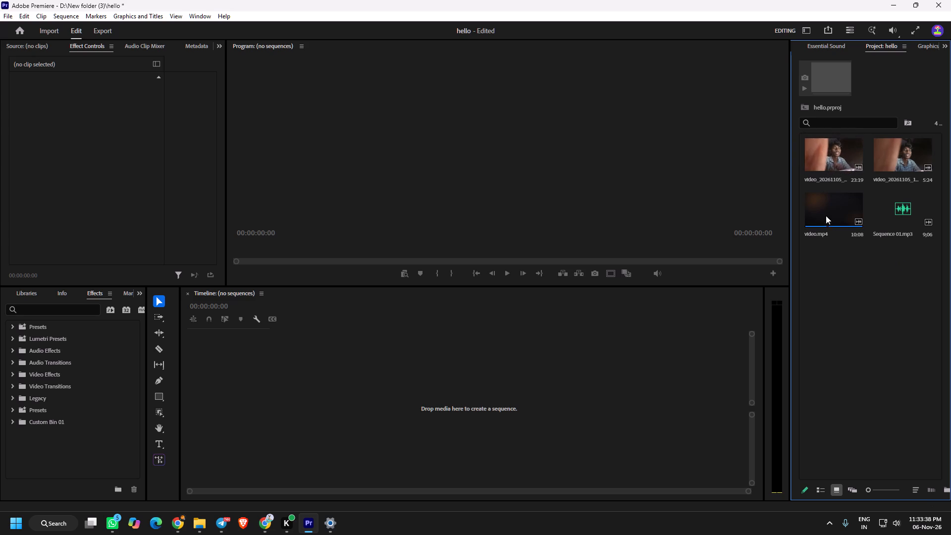
# Create a new sequence with the HD 1080p 29.97 fps preset, keeping the default name.
pyautogui.moveTo(825, 214); pyautogui.dragTo(950, 296)
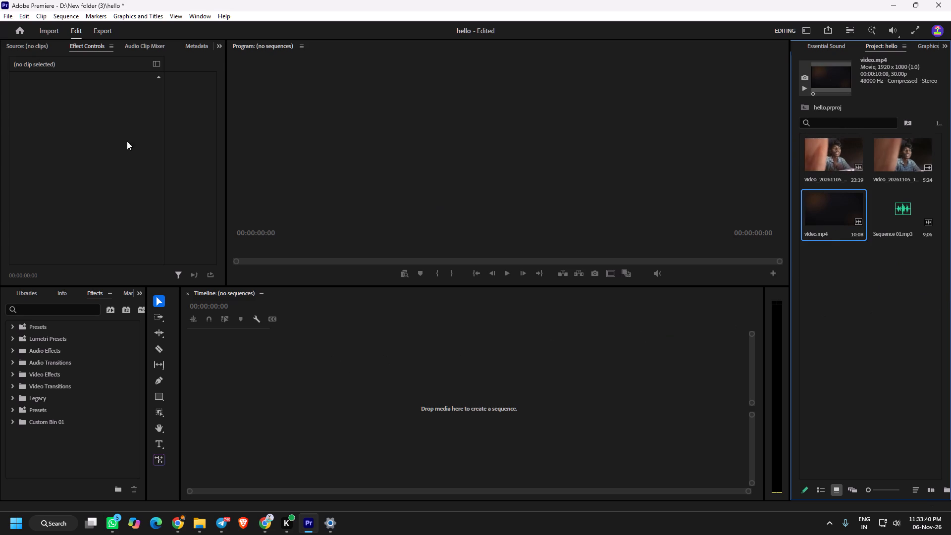
pyautogui.click(11, 18)
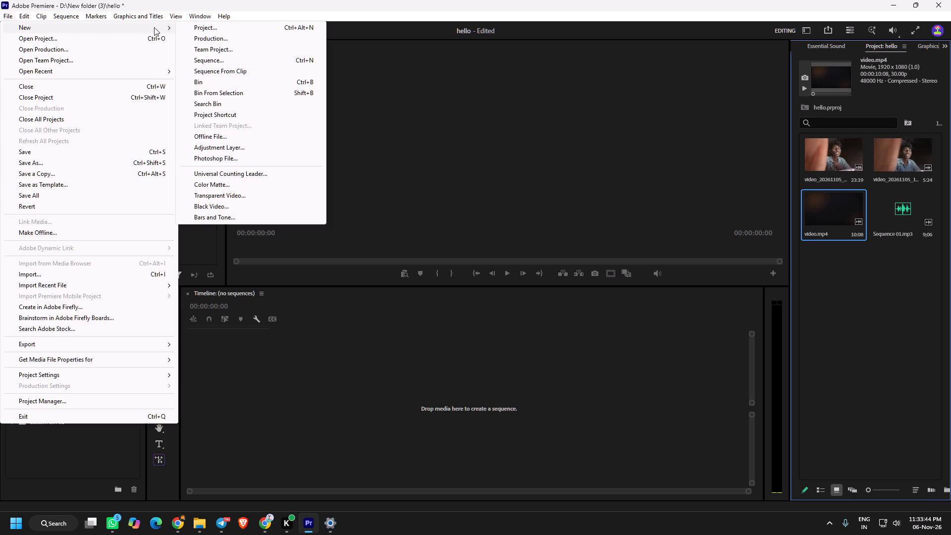
pyautogui.click(206, 56)
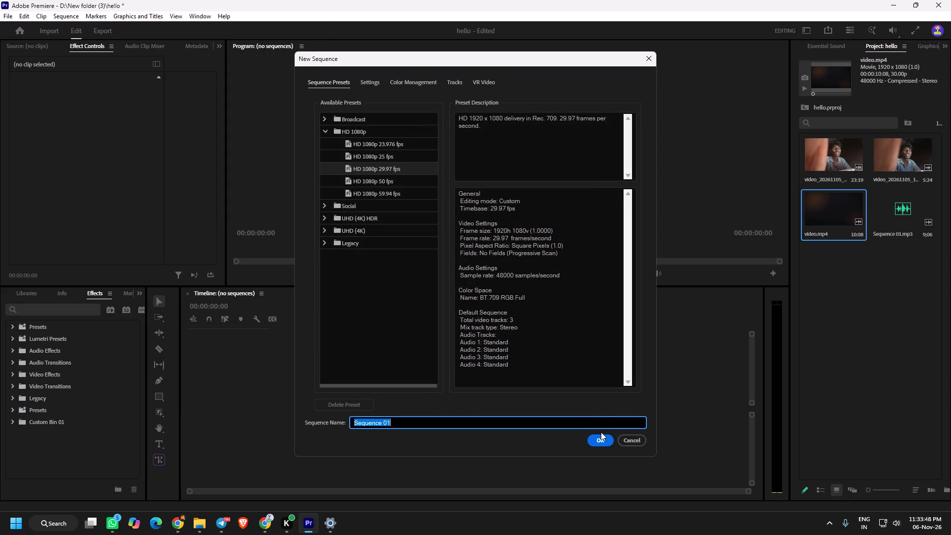
pyautogui.click(596, 437)
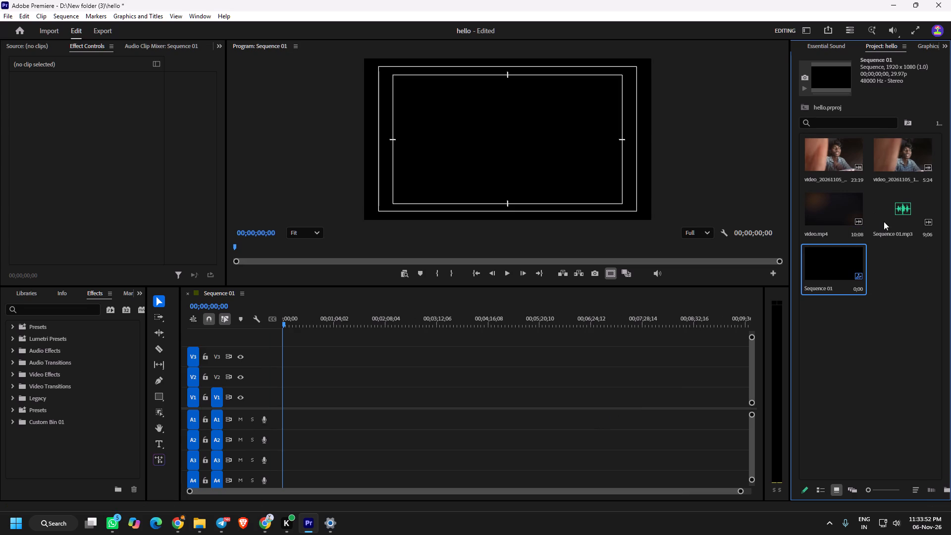
# Place video_20261105_191723.mp4 at the start of track V3, changing the sequence settings to match the clip.
pyautogui.moveTo(828, 162); pyautogui.dragTo(287, 357)
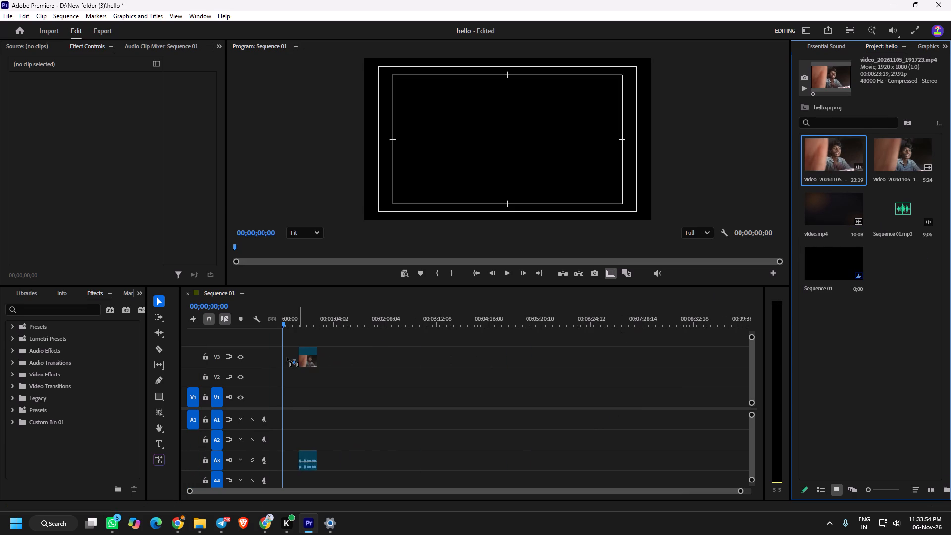
pyautogui.moveTo(287, 357); pyautogui.dragTo(272, 358)
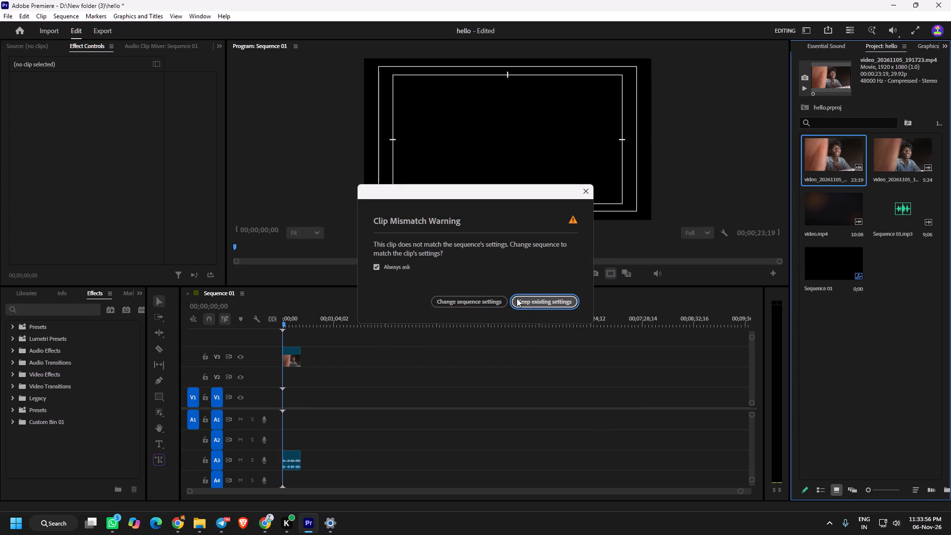
pyautogui.click(482, 299)
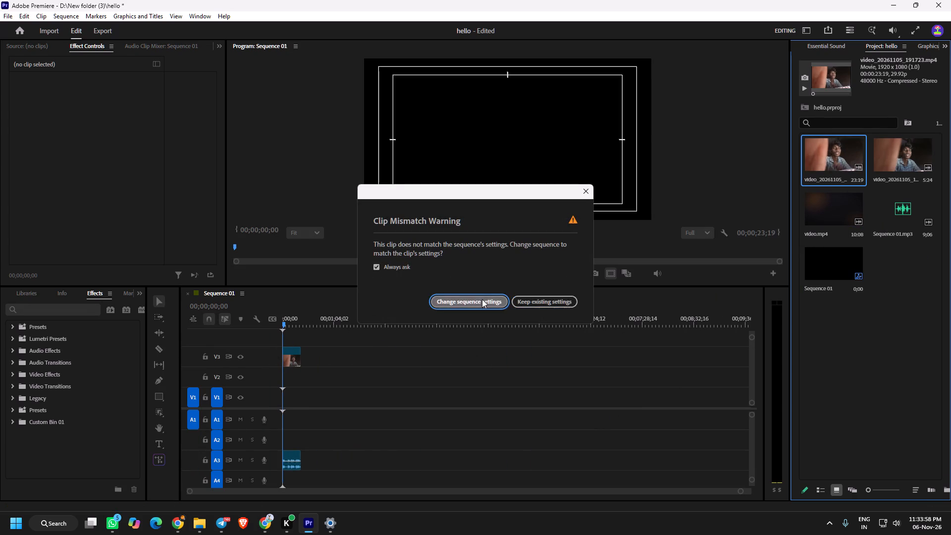
# Play back the placed clip, including again from the sequence start, to review its picture and audio.
pyautogui.press('space')
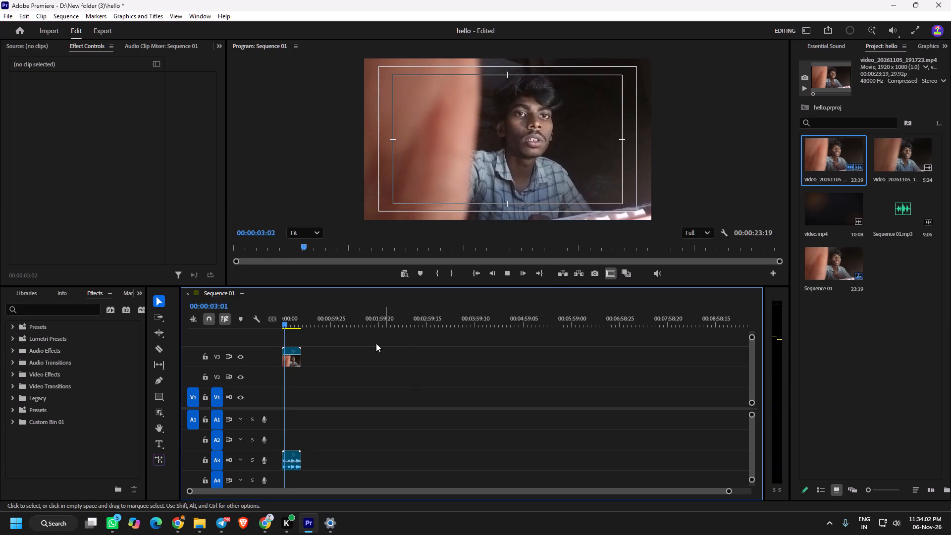
pyautogui.keyDown('ctrl'); pyautogui.scroll(4, 284, 384); pyautogui.keyUp('ctrl')
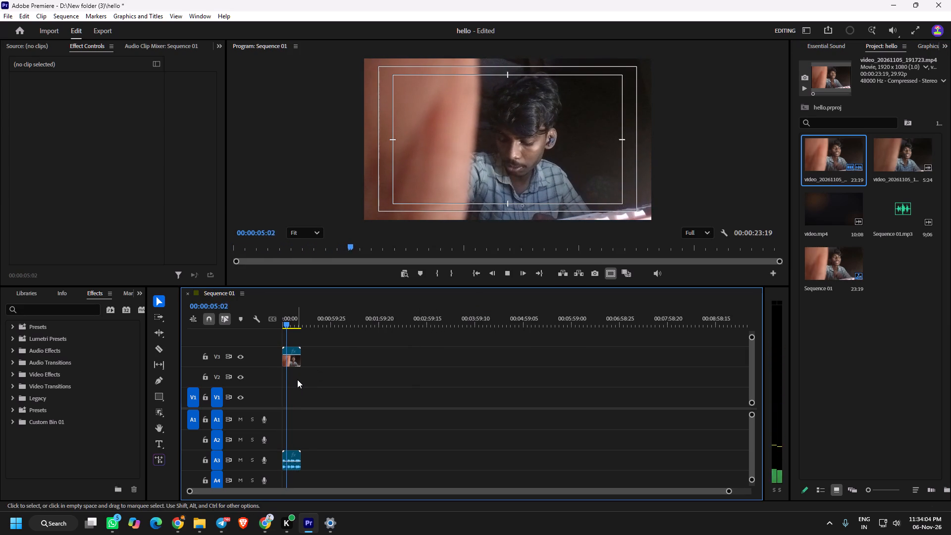
pyautogui.keyDown('alt'); pyautogui.scroll(7, 296, 379); pyautogui.keyUp('alt')
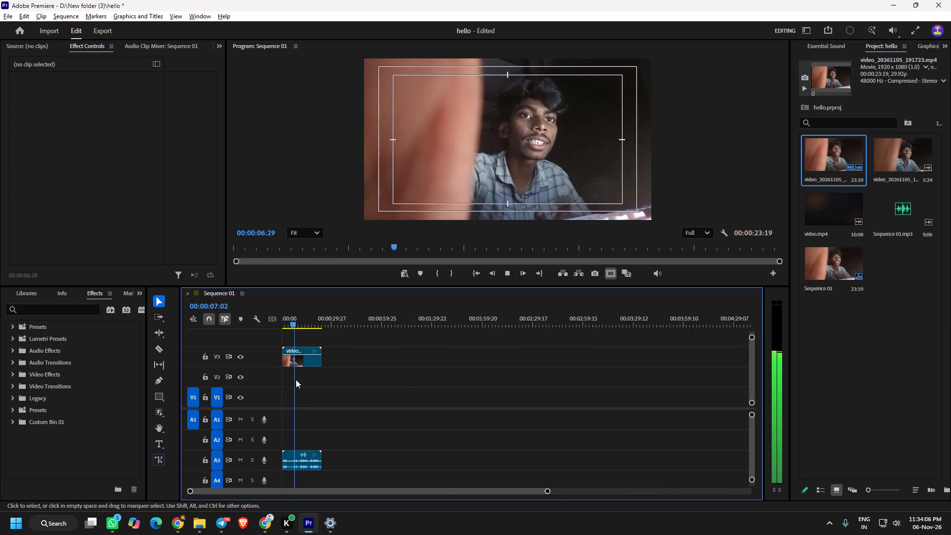
pyautogui.keyDown('alt'); pyautogui.scroll(14, 296, 379); pyautogui.keyUp('alt')
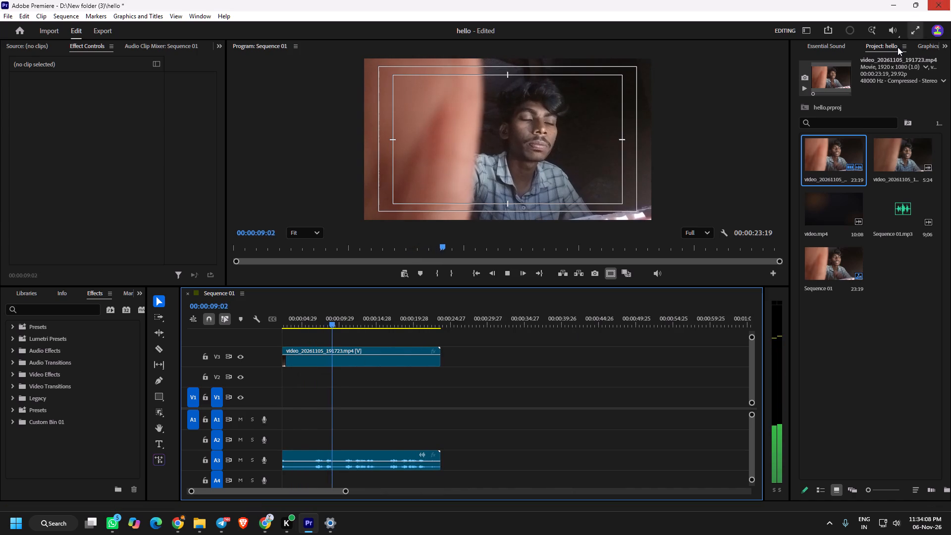
pyautogui.moveTo(336, 321); pyautogui.dragTo(227, 342)
pyautogui.press('space')
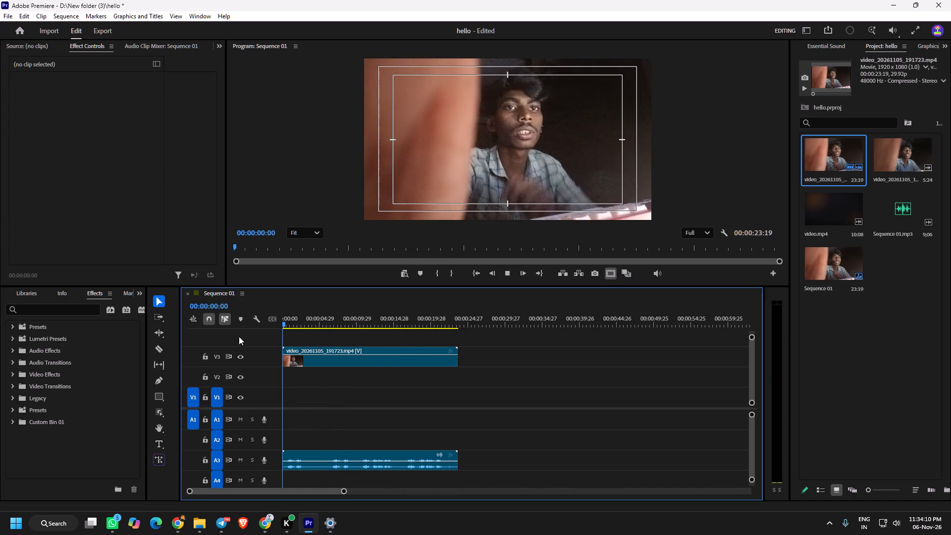
pyautogui.press('space')
pyautogui.press('space')
pyautogui.press('space')
# Ripple trim the start of video_20261105_191723.mp4 on V3 up to 00:00:00:15, closing the gap.
pyautogui.click(294, 355)
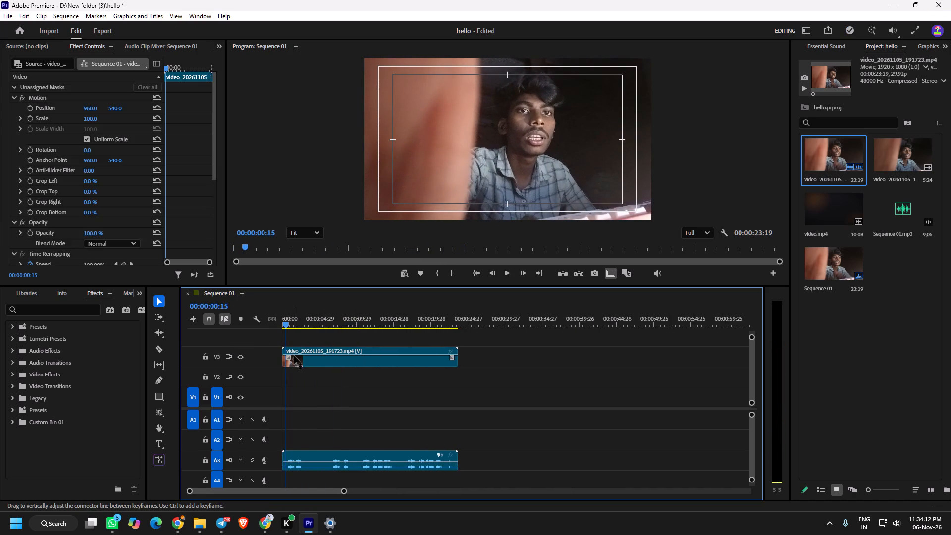
pyautogui.write('cx')
# Play the sequence from the start and split video_20261105_191723.mp4 at 00:00:01:06.
pyautogui.press('space')
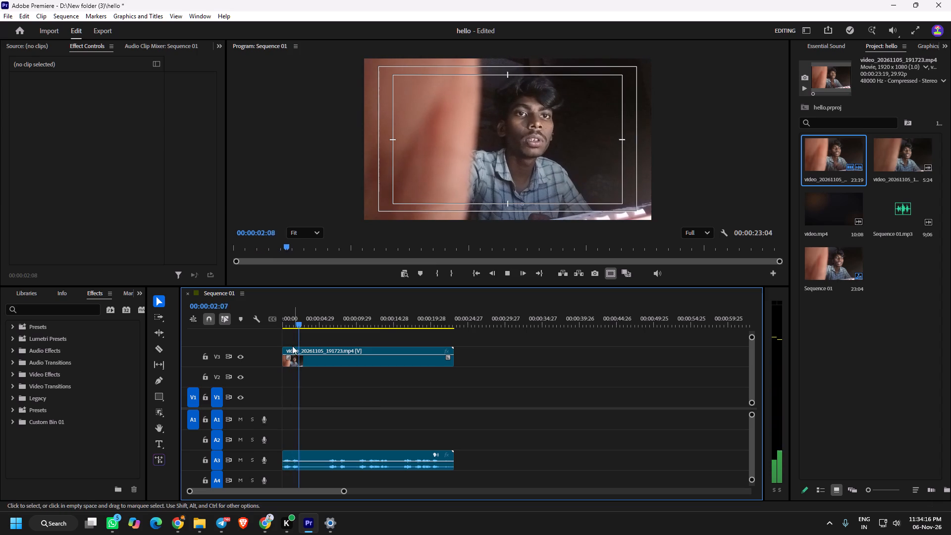
pyautogui.click(282, 321)
pyautogui.press('space')
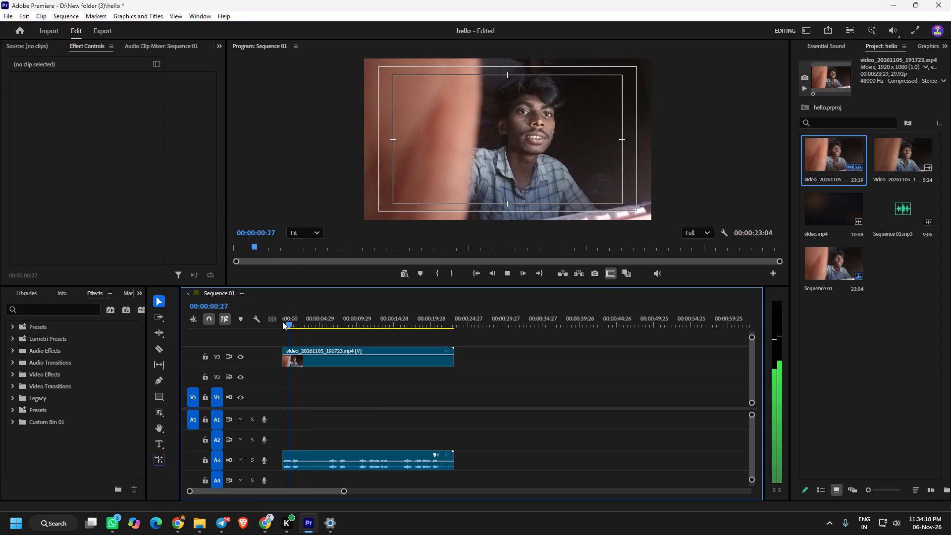
pyautogui.press('space')
pyautogui.click(306, 358)
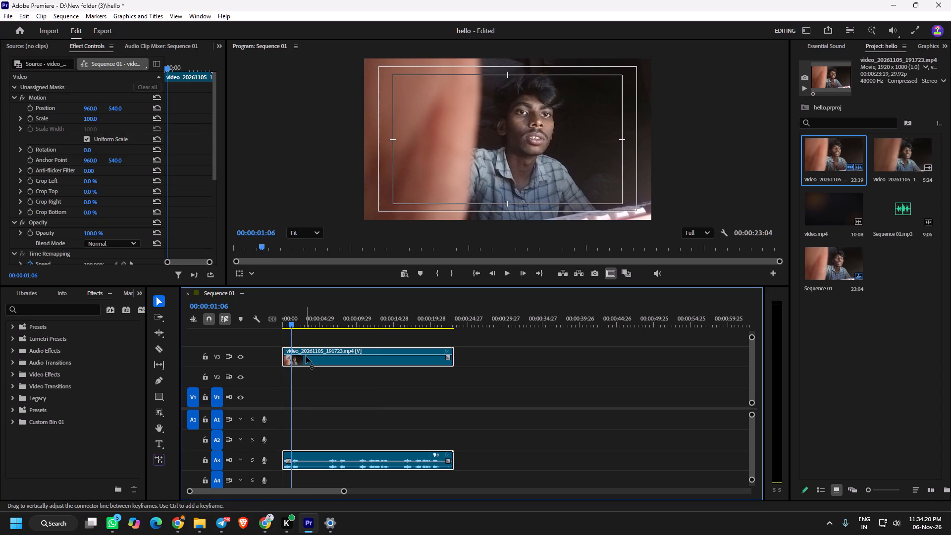
pyautogui.write('c')
# Move the long part of the split clip to about 00:00:25 and its short opening part to 00:00:06:10 on V3.
pyautogui.press('space')
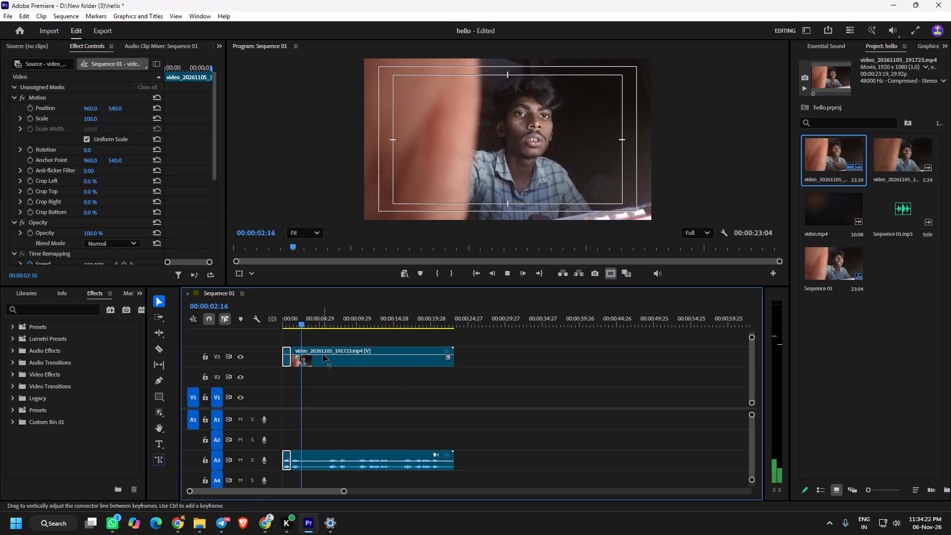
pyautogui.moveTo(322, 354); pyautogui.dragTo(411, 352)
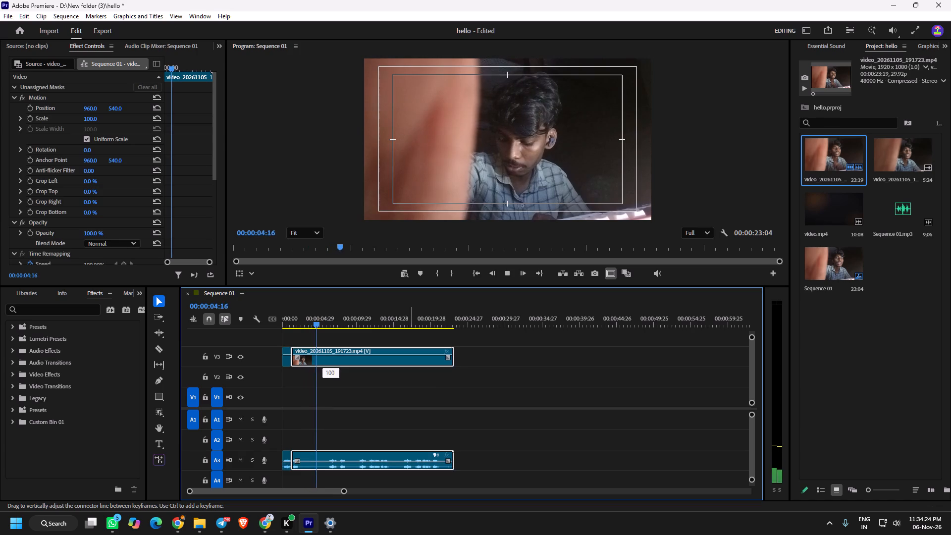
pyautogui.moveTo(411, 352); pyautogui.dragTo(428, 352)
pyautogui.moveTo(338, 362); pyautogui.dragTo(518, 359)
pyautogui.press('space')
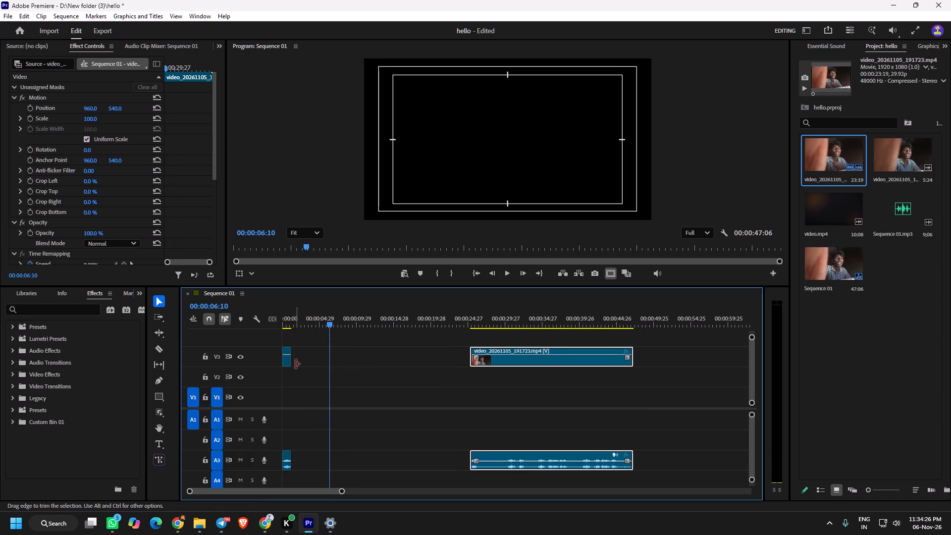
pyautogui.moveTo(286, 363); pyautogui.dragTo(332, 363)
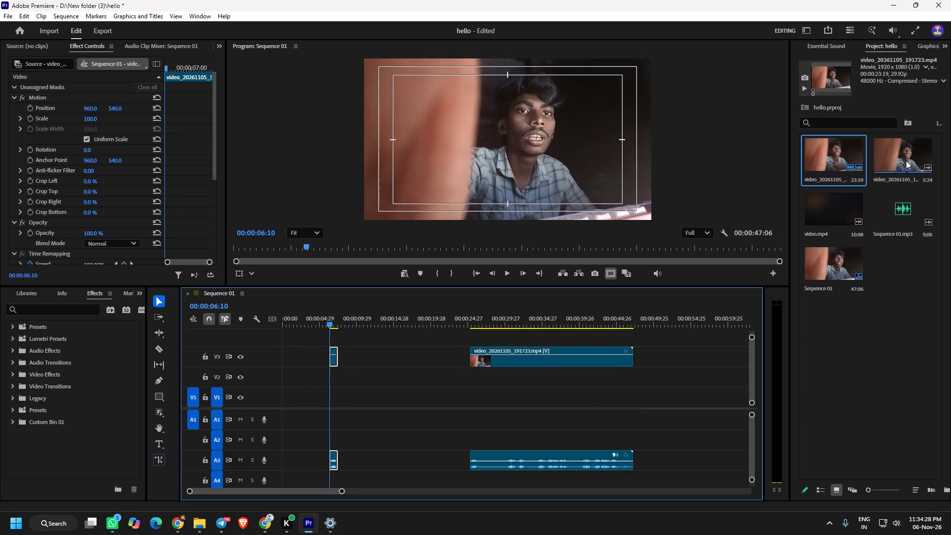
# Preview video_20261105_191650.mp4 in the Source monitor and place it at the start of track V2.
pyautogui.doubleClick(906, 160)
pyautogui.click(80, 275)
pyautogui.press('space')
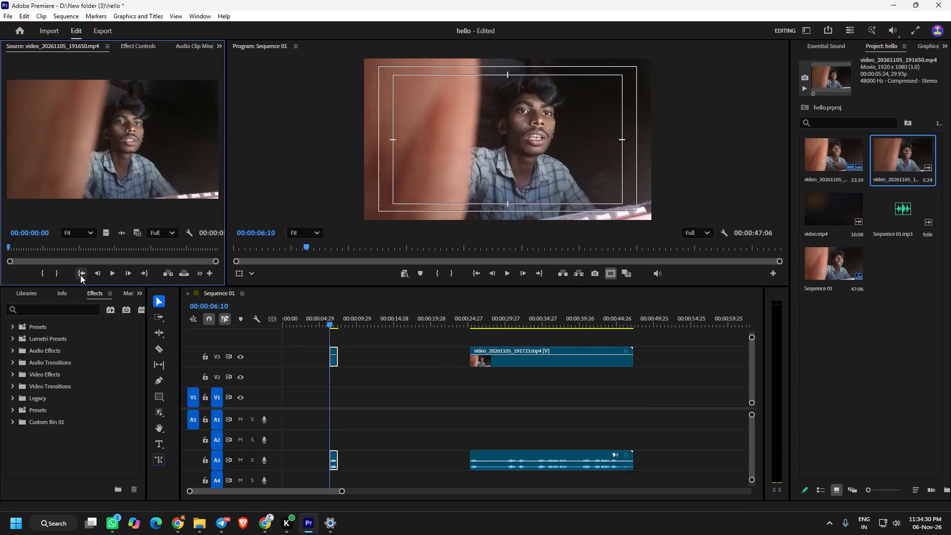
pyautogui.moveTo(115, 167); pyautogui.dragTo(302, 366)
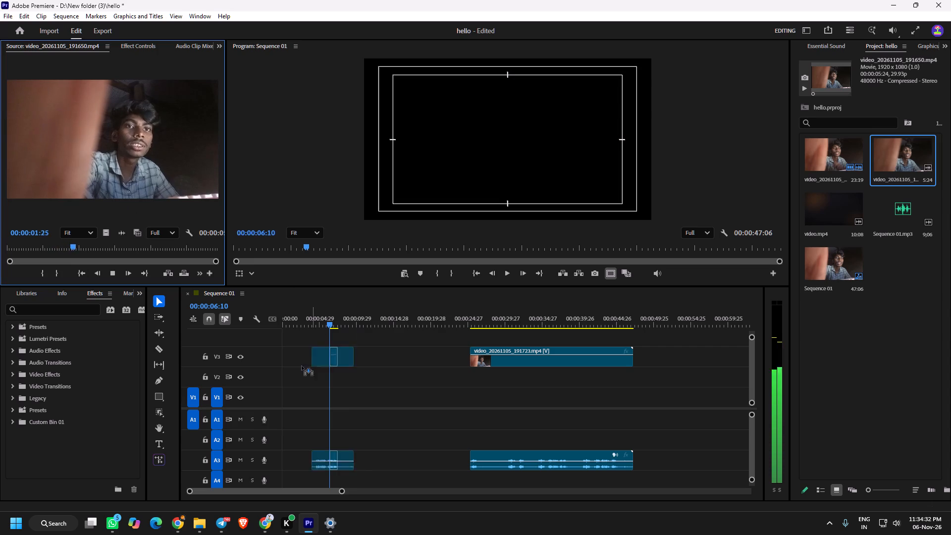
pyautogui.moveTo(302, 366); pyautogui.dragTo(277, 375)
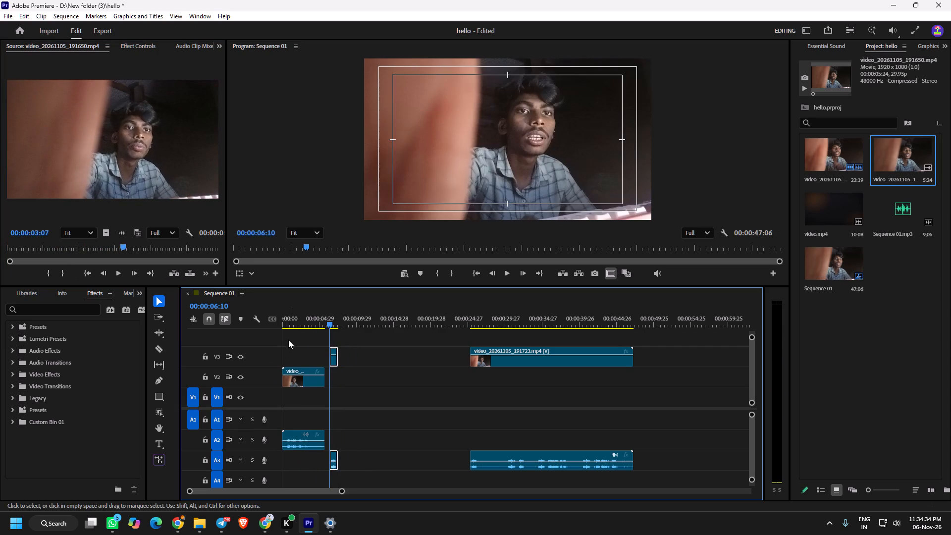
# Play the start of the V2 clip and ripple trim its opening up to 00:00:00:11.
pyautogui.click(289, 324)
pyautogui.moveTo(289, 324); pyautogui.dragTo(268, 336)
pyautogui.press('space')
pyautogui.press('space')
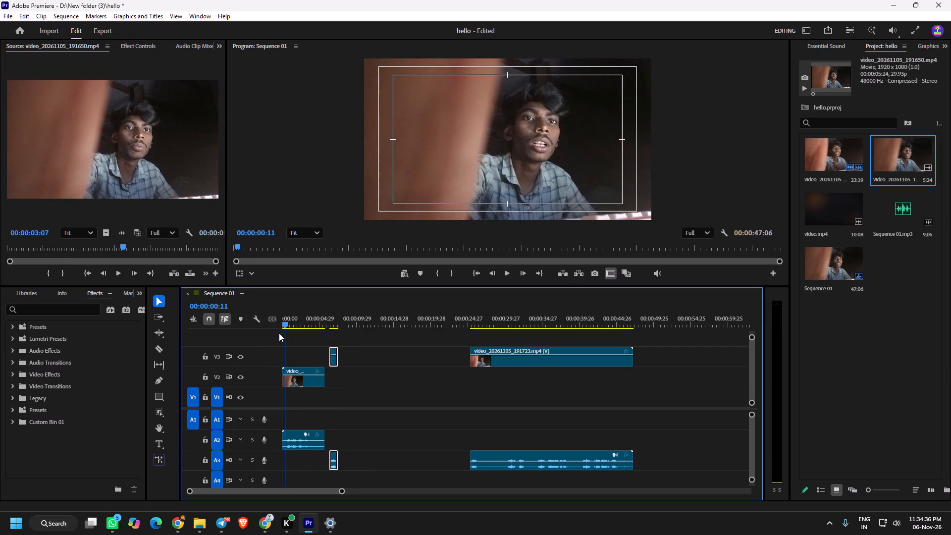
pyautogui.click(293, 378)
pyautogui.press('c')
pyautogui.press('x')
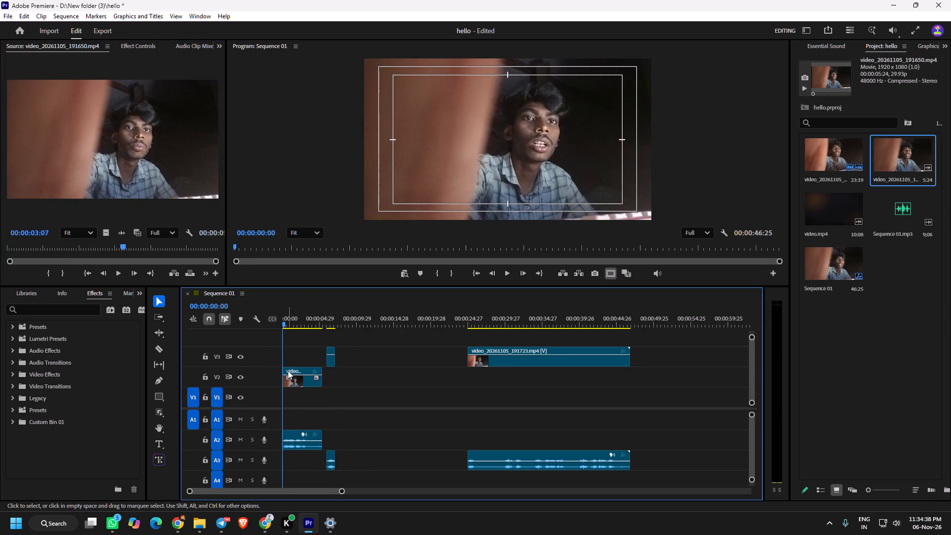
# Play the V2 clip to find where it should stop and trim its end to 00:00:03:27.
pyautogui.press('space')
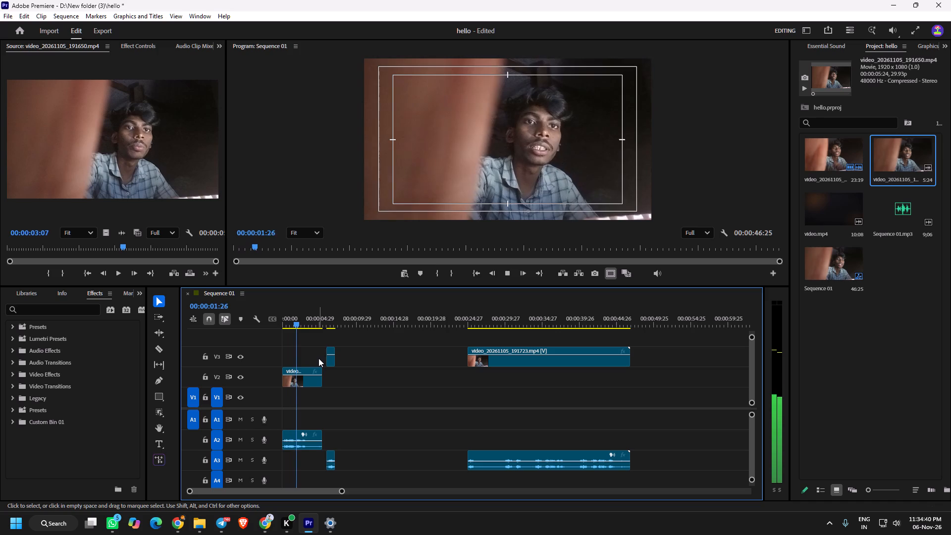
pyautogui.keyDown('alt'); pyautogui.scroll(4, 329, 354); pyautogui.keyUp('alt')
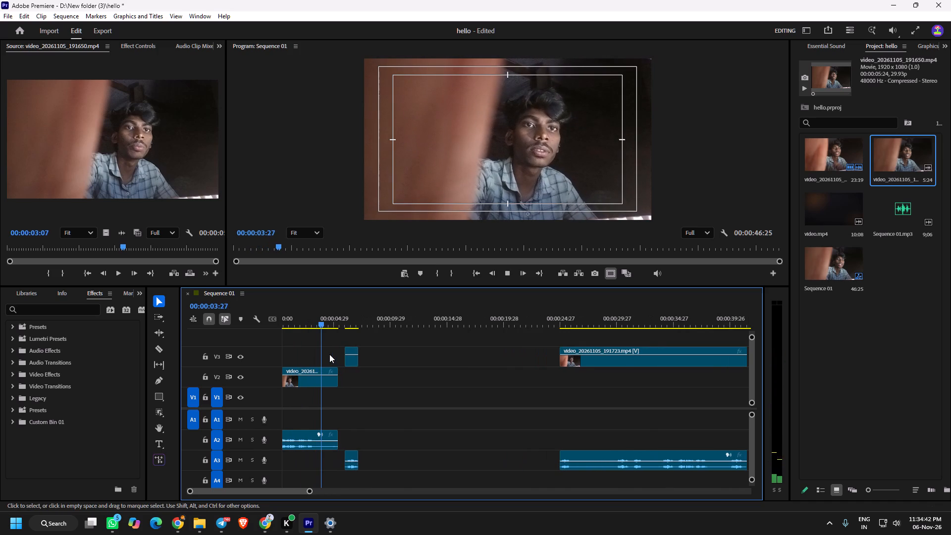
pyautogui.press('space')
pyautogui.click(318, 378)
pyautogui.moveTo(339, 378); pyautogui.dragTo(323, 382)
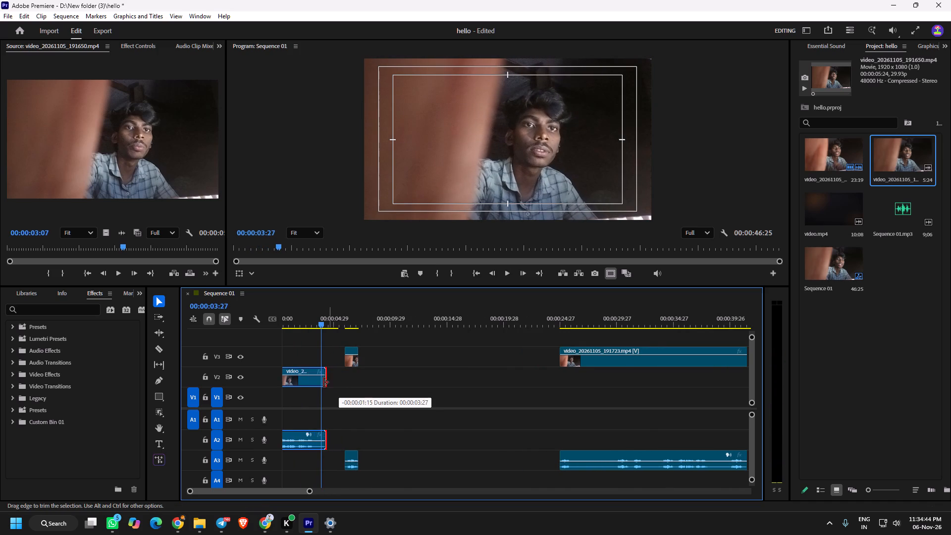
pyautogui.moveTo(323, 382); pyautogui.dragTo(318, 385)
pyautogui.click(340, 383)
pyautogui.press('space')
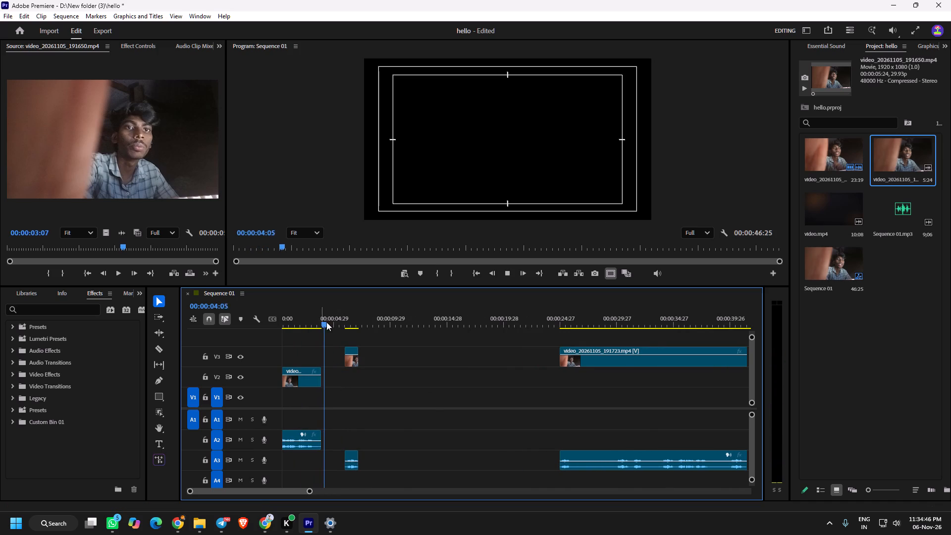
# Move the short clip piece directly after the first V2 clip, with its audio on A2, and play across the join.
pyautogui.moveTo(351, 365); pyautogui.dragTo(351, 373)
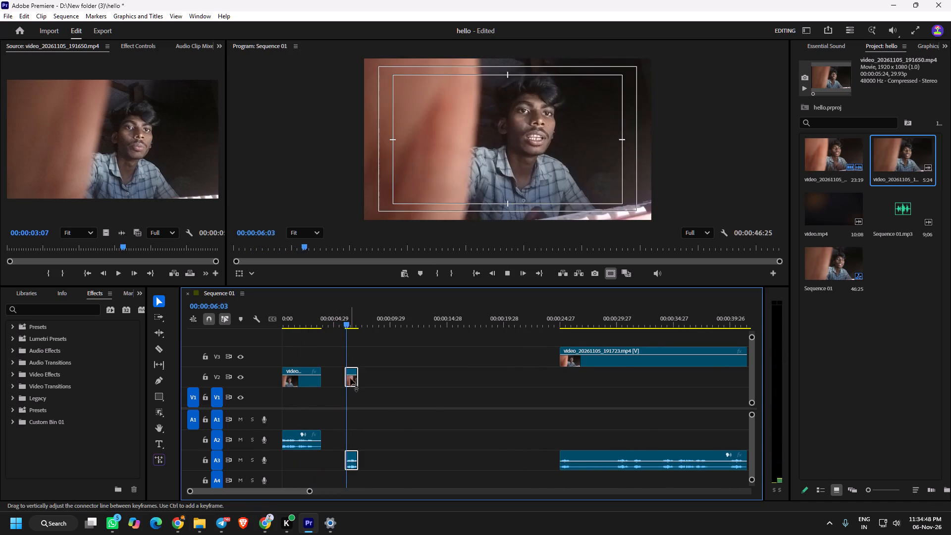
pyautogui.moveTo(351, 382); pyautogui.dragTo(331, 382)
pyautogui.click(318, 350)
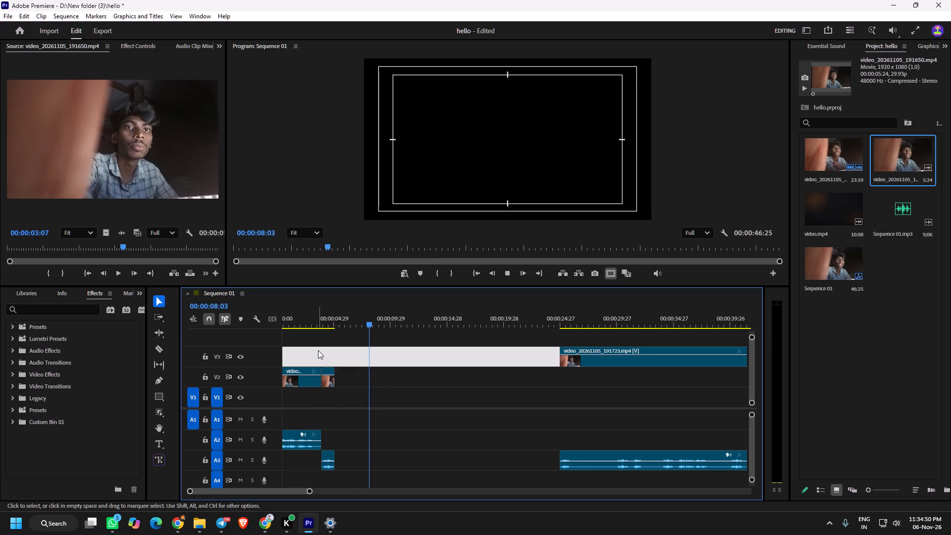
pyautogui.click(317, 326)
pyautogui.press('space')
pyautogui.moveTo(329, 456); pyautogui.dragTo(329, 444)
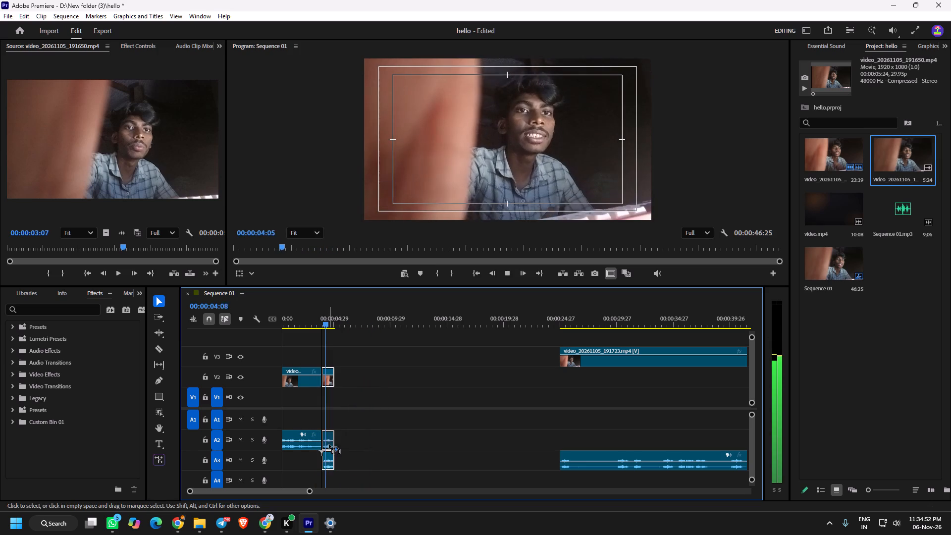
pyautogui.moveTo(329, 444); pyautogui.dragTo(329, 444)
pyautogui.click(317, 352)
pyautogui.press('space')
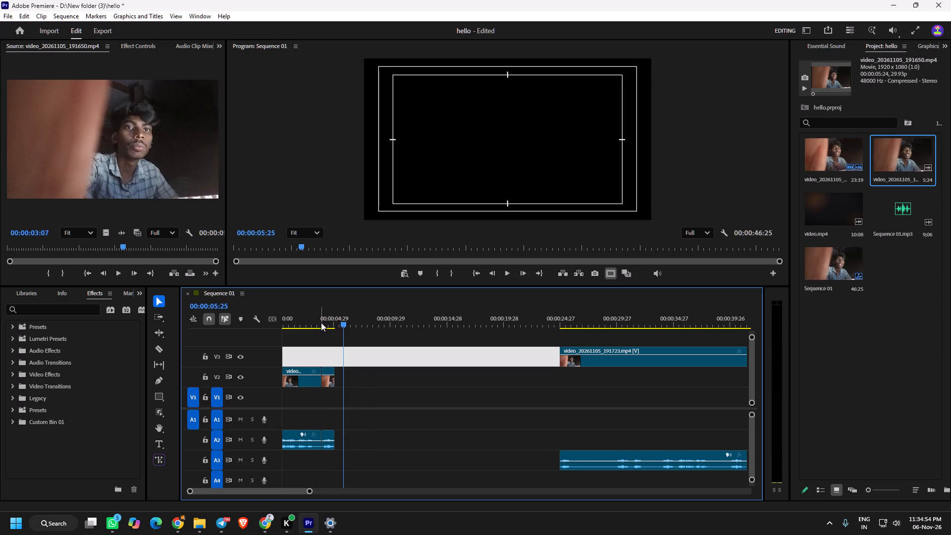
pyautogui.click(321, 313)
pyautogui.press('space')
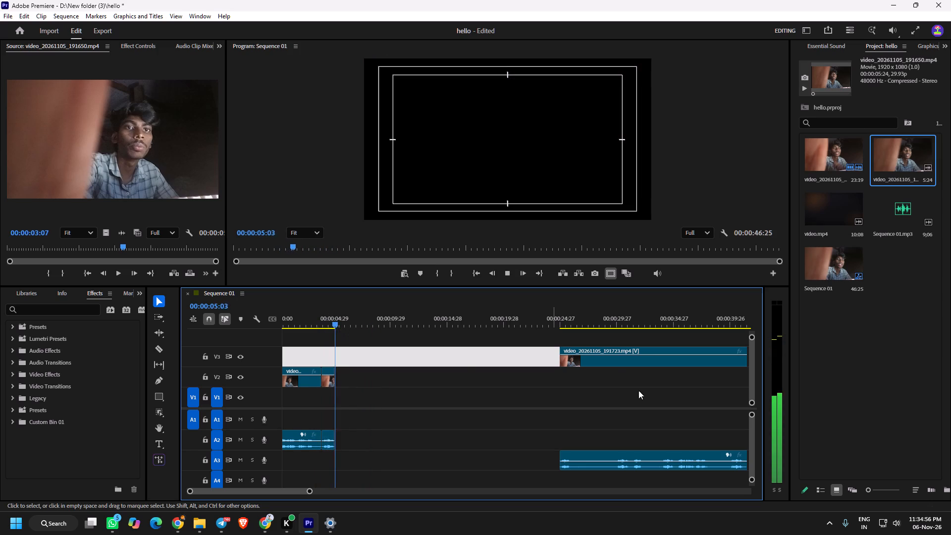
# Move the long part of video_20261105_191723.mp4 down to V2, directly after the short piece.
pyautogui.moveTo(610, 363); pyautogui.dragTo(610, 378)
pyautogui.moveTo(621, 382); pyautogui.dragTo(575, 383)
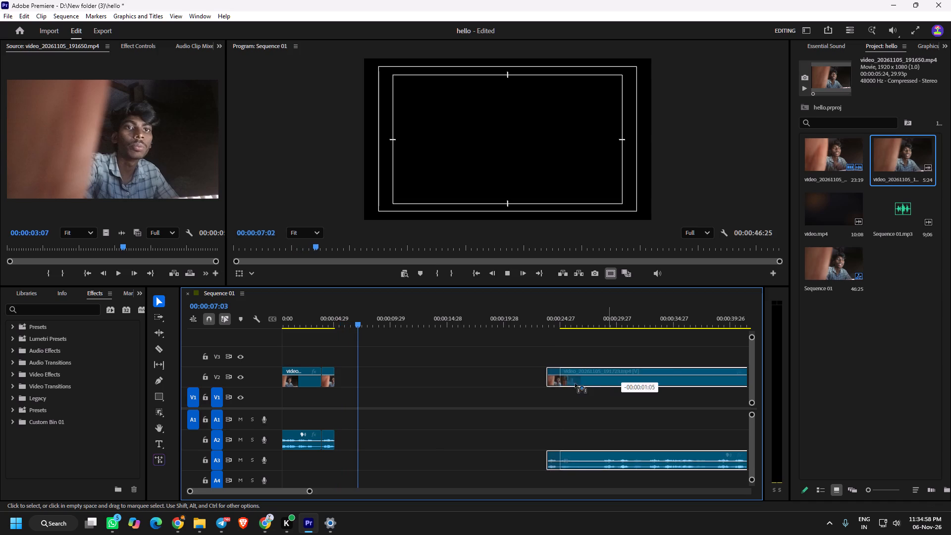
pyautogui.moveTo(575, 383); pyautogui.dragTo(397, 376)
# Review the long clip for the wanted passage and ripple trim its start up to 00:00:21:21.
pyautogui.click(338, 324)
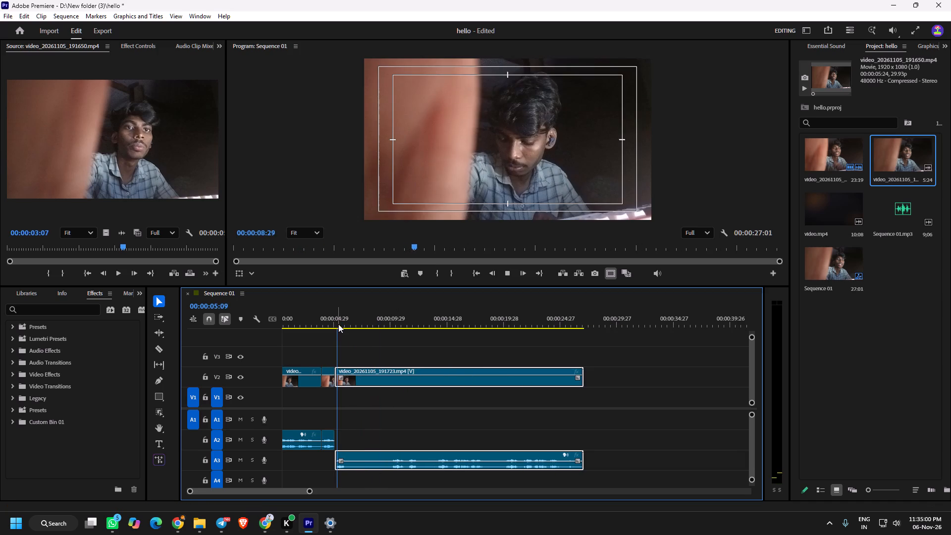
pyautogui.press('space')
pyautogui.keyDown('alt'); pyautogui.scroll(-2, 382, 353); pyautogui.keyUp('alt')
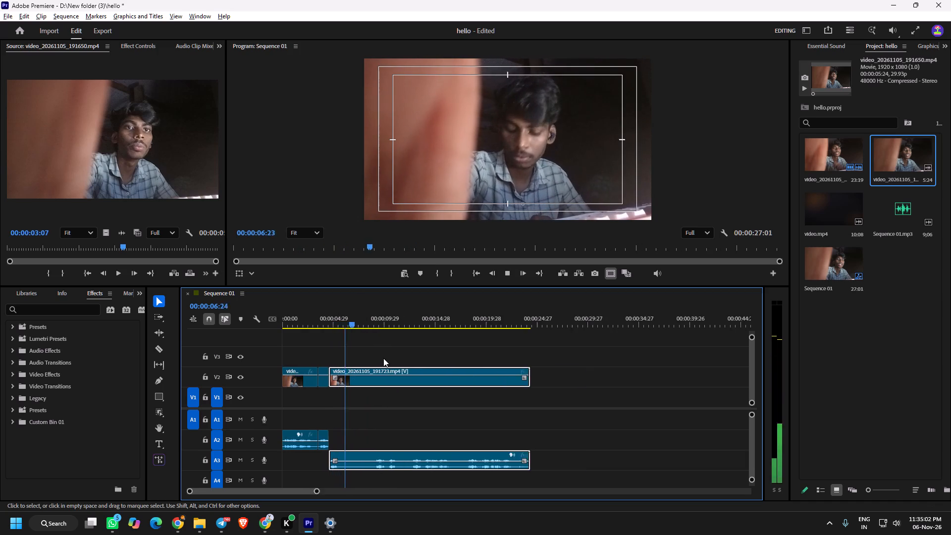
pyautogui.keyDown('alt'); pyautogui.scroll(-2, 383, 358); pyautogui.keyUp('alt')
pyautogui.click(388, 321)
pyautogui.press('space')
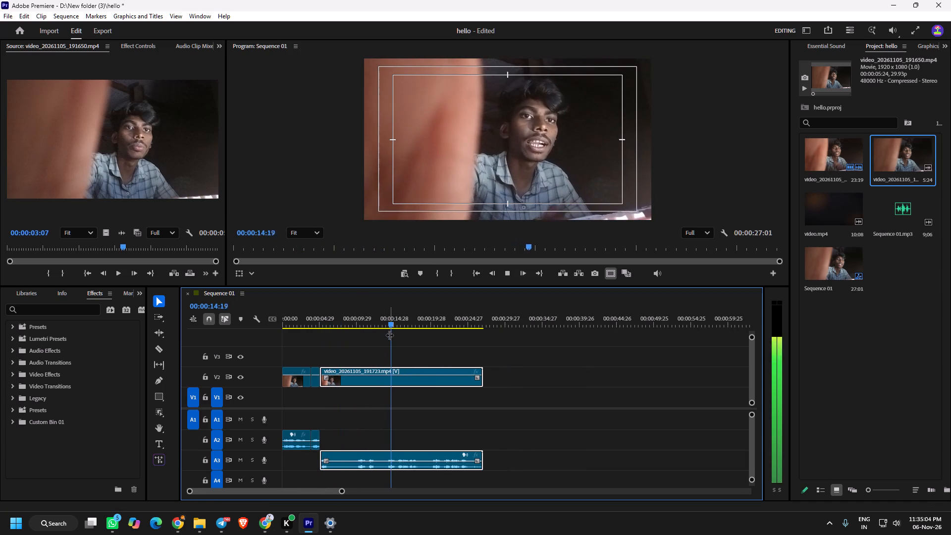
pyautogui.keyDown('alt'); pyautogui.scroll(4, 408, 375); pyautogui.keyUp('alt')
pyautogui.click(455, 322)
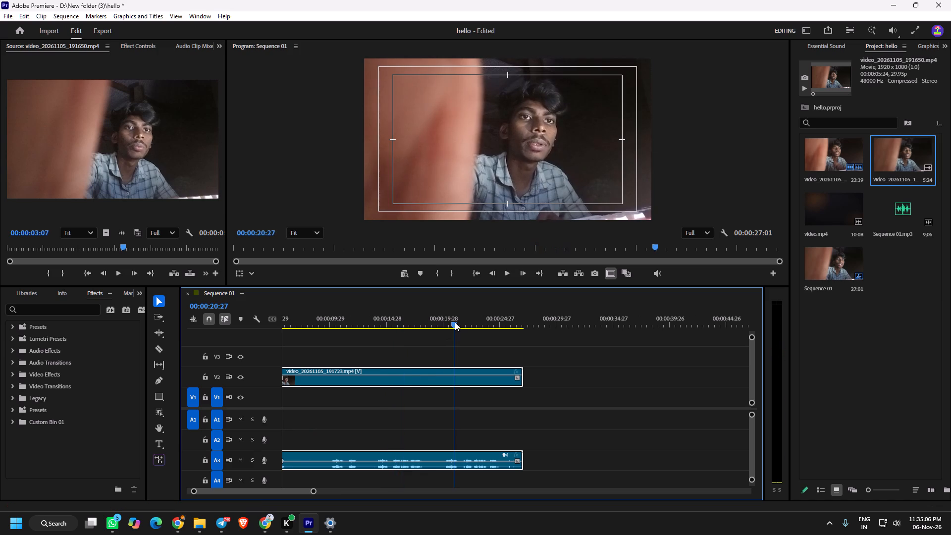
pyautogui.press('space')
pyautogui.press('space')
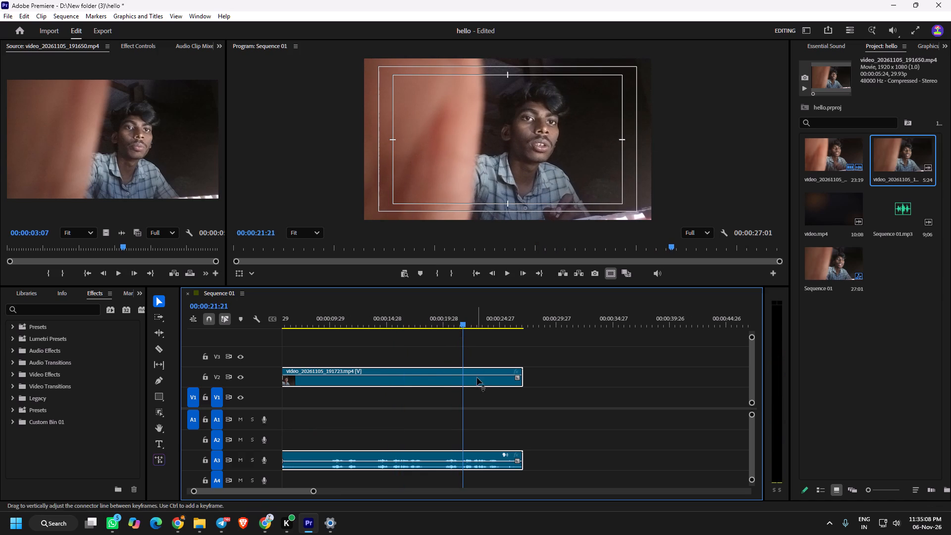
pyautogui.write('cx')
# Play the trimmed last clip, split it at 00:00:08:15, delete the remainder after the cut, and review the result.
pyautogui.press('space')
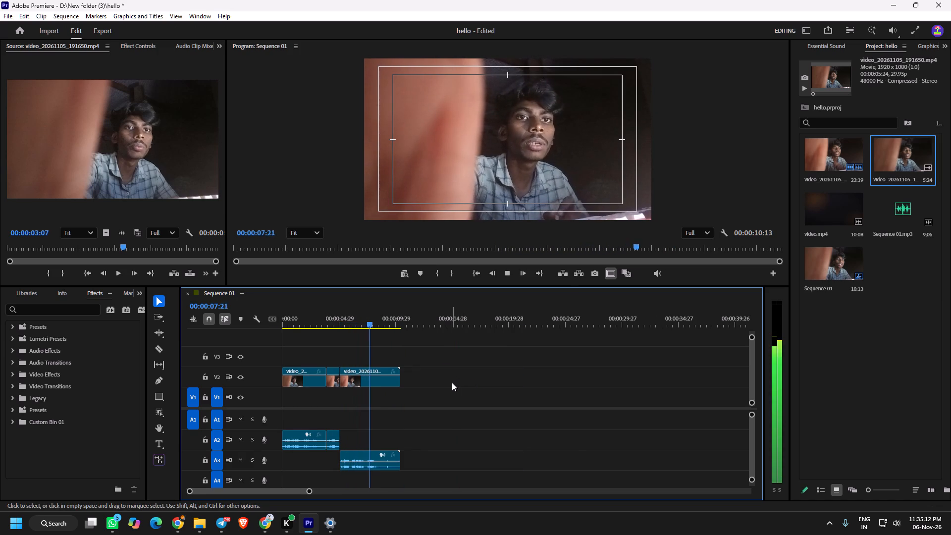
pyautogui.press('space')
pyautogui.click(382, 378)
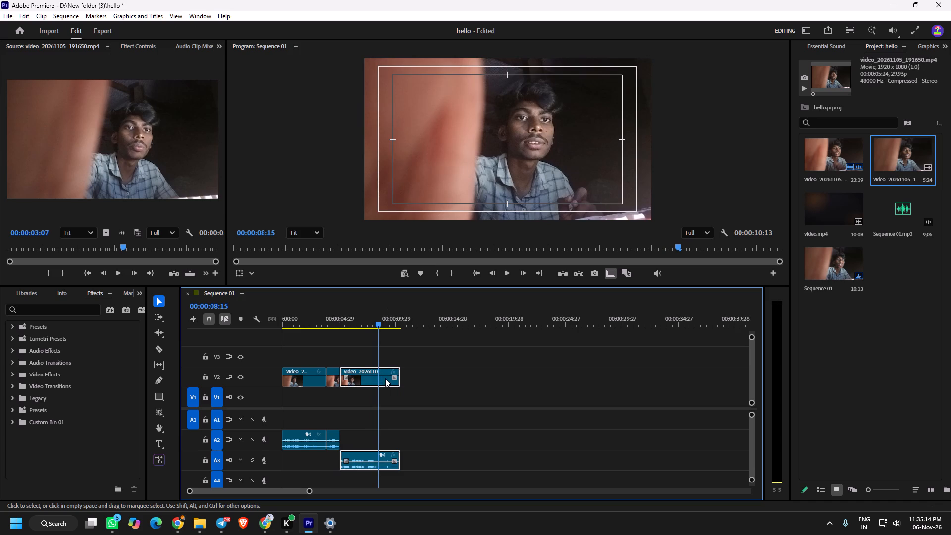
pyautogui.press('c')
pyautogui.click(389, 379)
pyautogui.press('BackSpace')
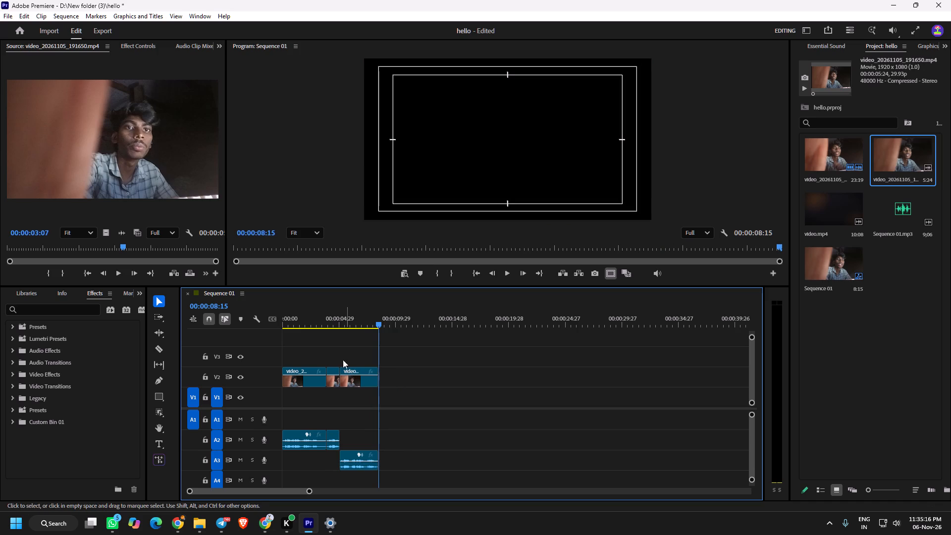
pyautogui.click(337, 317)
pyautogui.press('space')
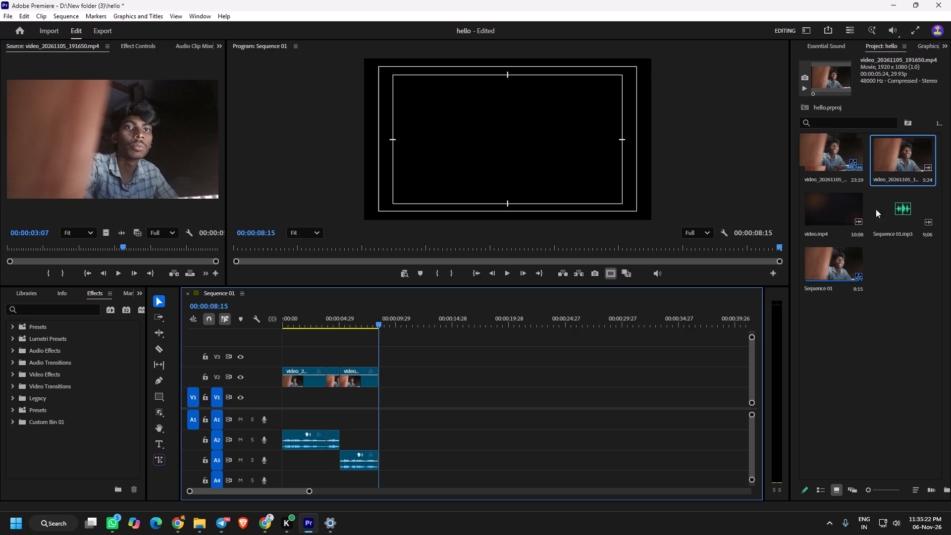
# Place video.mp4 on track V2 at about 12.5 seconds, leaving a gap after the last clip, and play it from around 15 seconds.
pyautogui.moveTo(830, 213); pyautogui.dragTo(456, 388)
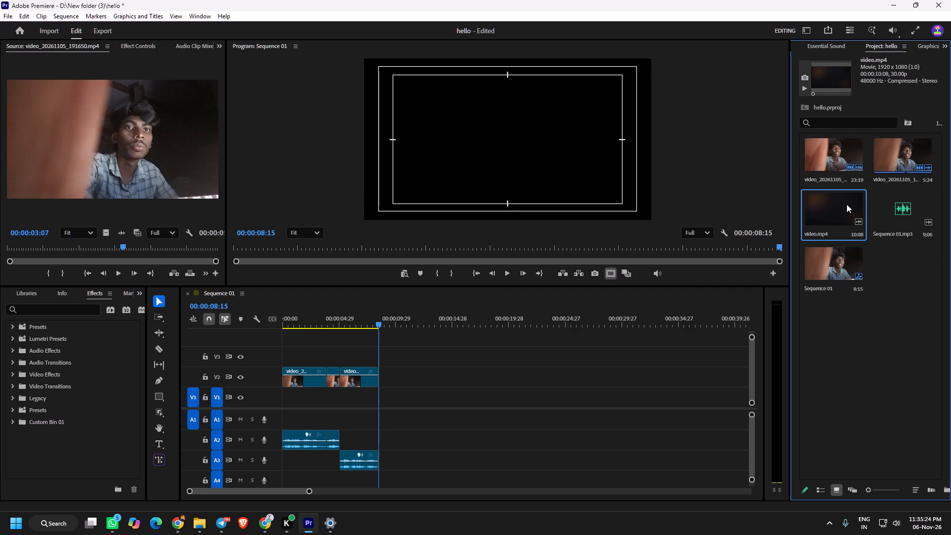
pyautogui.tripleClick(832, 210)
pyautogui.moveTo(829, 206); pyautogui.dragTo(494, 358)
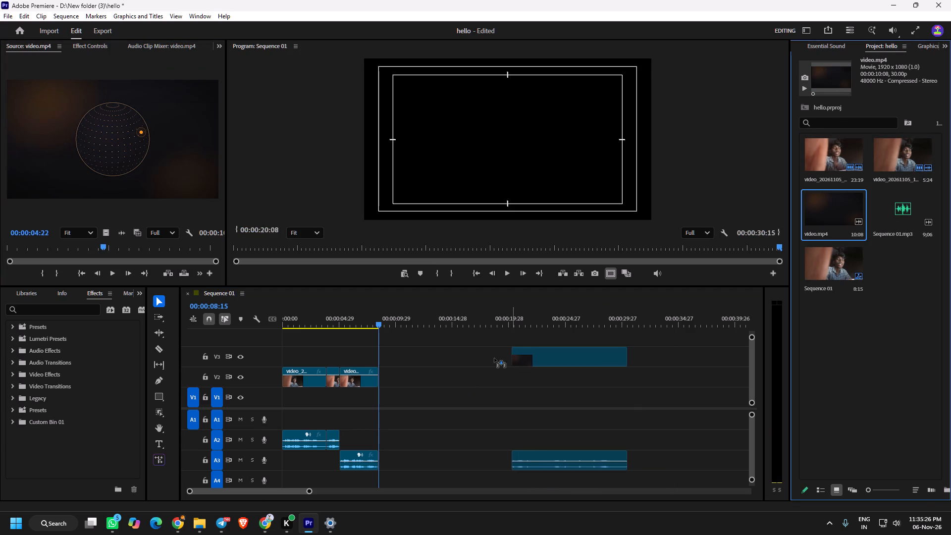
pyautogui.moveTo(494, 358); pyautogui.dragTo(425, 373)
pyautogui.click(459, 374)
pyautogui.click(451, 317)
pyautogui.press('space')
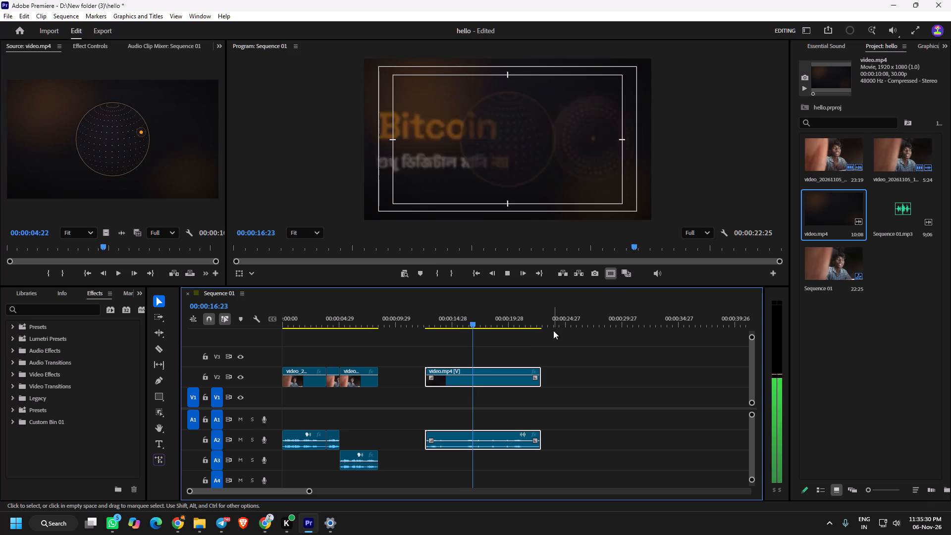
# Move video.mp4 to V3 with its audio on A1, aligned to the sequence start, and play the sequence.
pyautogui.moveTo(480, 368); pyautogui.dragTo(360, 355)
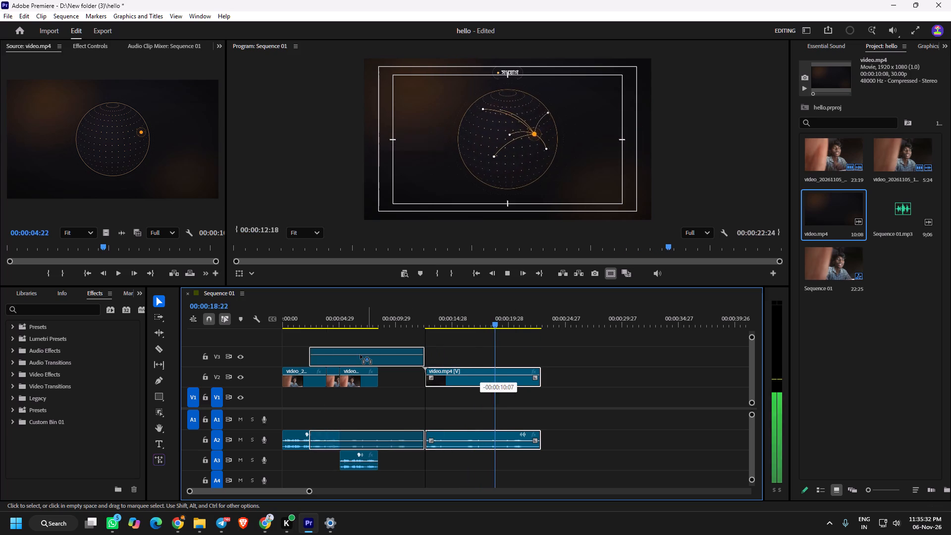
pyautogui.moveTo(360, 355); pyautogui.dragTo(433, 350)
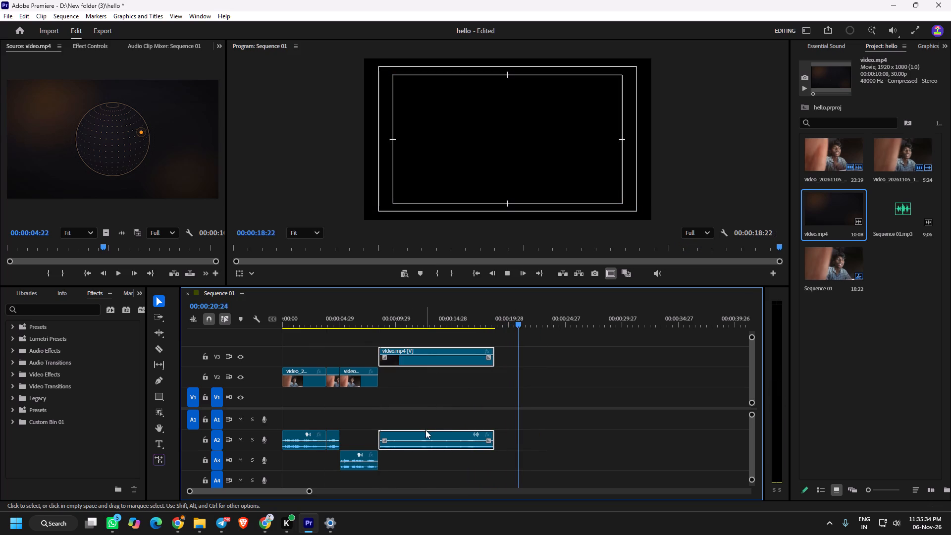
pyautogui.moveTo(425, 430); pyautogui.dragTo(423, 416)
pyautogui.moveTo(429, 349); pyautogui.dragTo(334, 350)
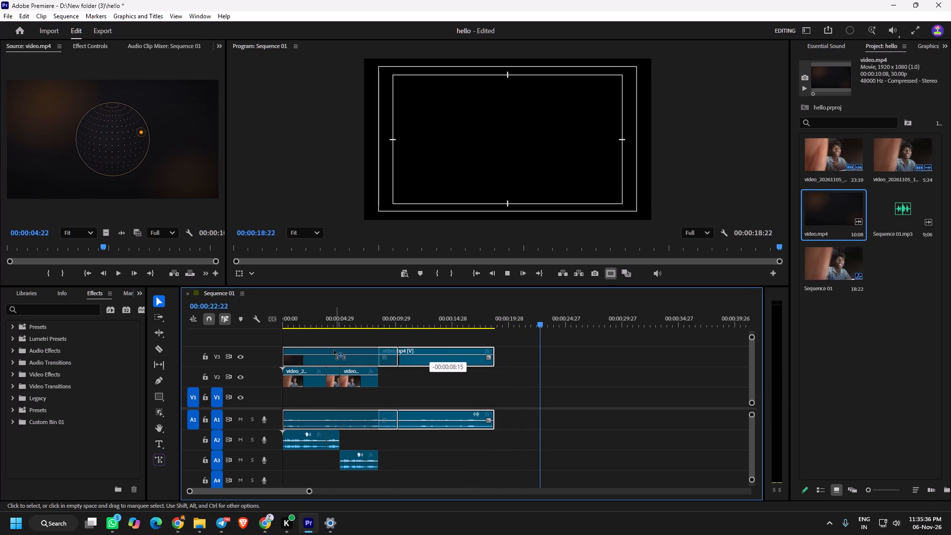
pyautogui.moveTo(334, 350); pyautogui.dragTo(328, 350)
pyautogui.click(297, 311)
pyautogui.press('space')
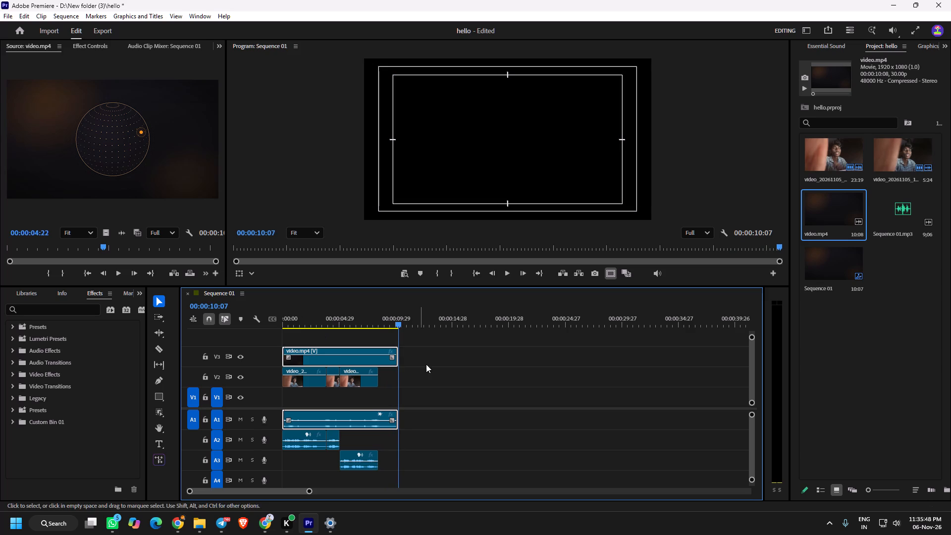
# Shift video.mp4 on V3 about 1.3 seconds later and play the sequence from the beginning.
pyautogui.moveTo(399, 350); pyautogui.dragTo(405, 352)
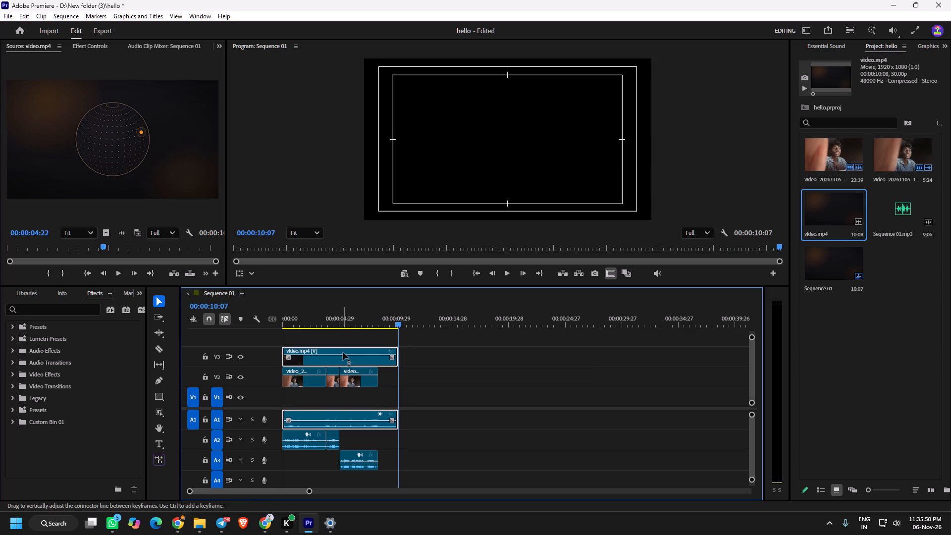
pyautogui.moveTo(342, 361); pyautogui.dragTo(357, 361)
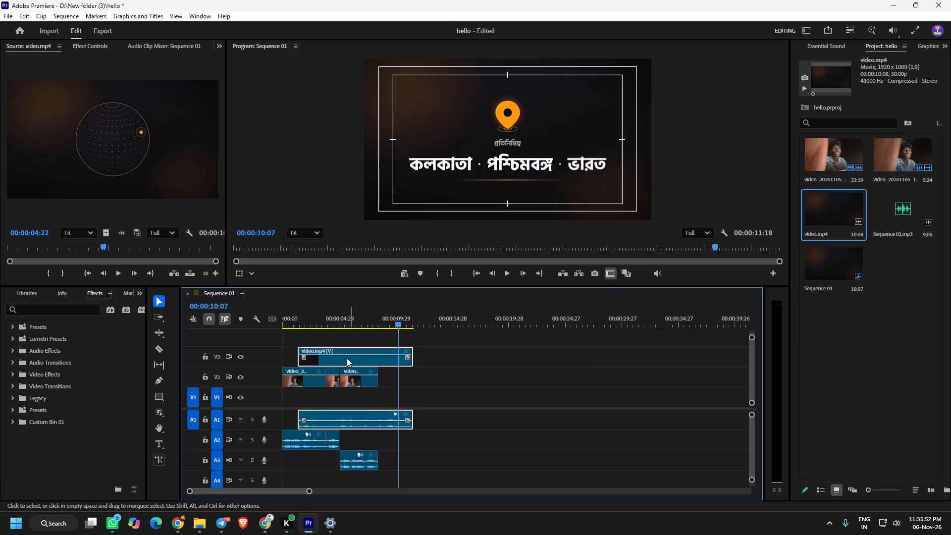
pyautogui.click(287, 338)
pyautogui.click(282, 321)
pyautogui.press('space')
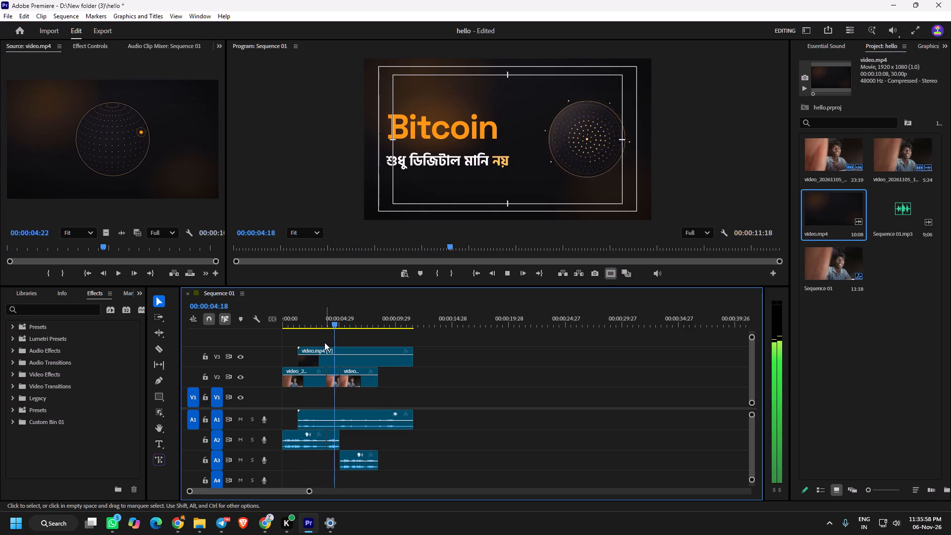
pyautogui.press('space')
# Select all clips in the sequence and shift them together 1 second later.
pyautogui.moveTo(310, 339); pyautogui.dragTo(396, 444)
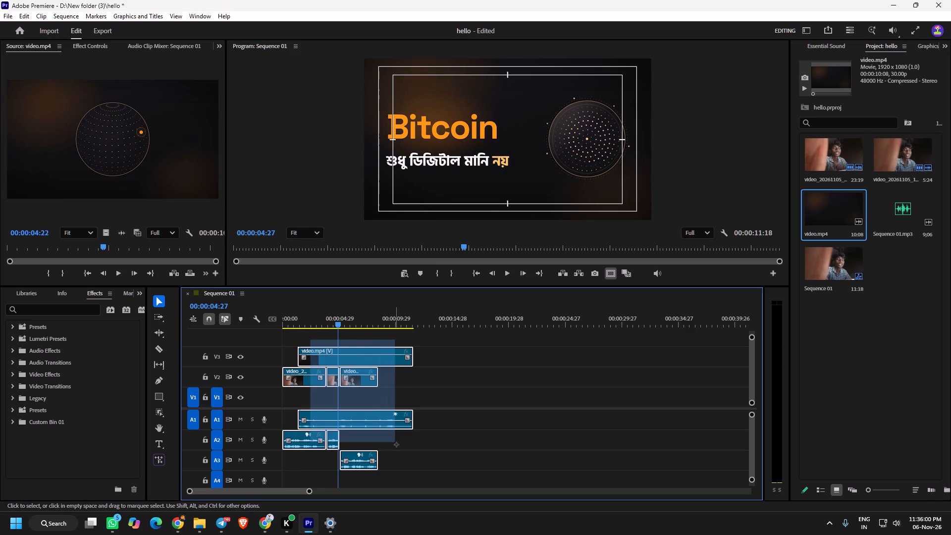
pyautogui.moveTo(396, 444); pyautogui.dragTo(401, 450)
pyautogui.moveTo(332, 357); pyautogui.dragTo(344, 357)
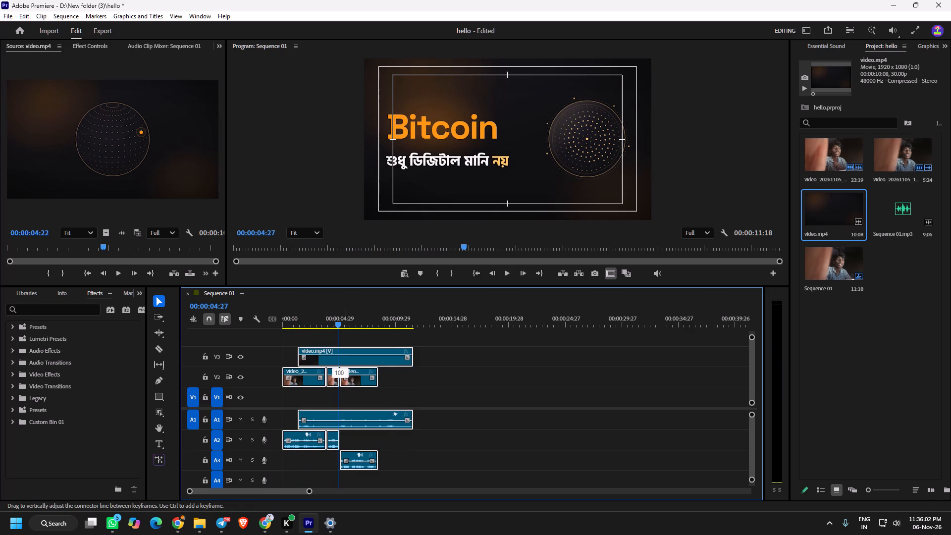
pyautogui.moveTo(344, 357); pyautogui.dragTo(345, 357)
pyautogui.moveTo(332, 357); pyautogui.dragTo(359, 336)
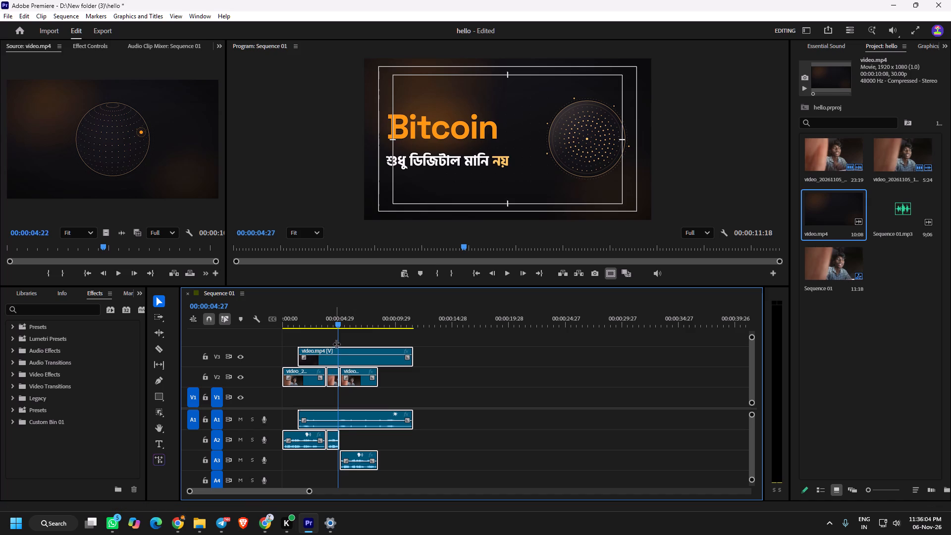
pyautogui.moveTo(348, 351); pyautogui.dragTo(354, 349)
# Extend the start of the first phone clip on V2 about 0.4 seconds earlier into the empty space.
pyautogui.click(302, 339)
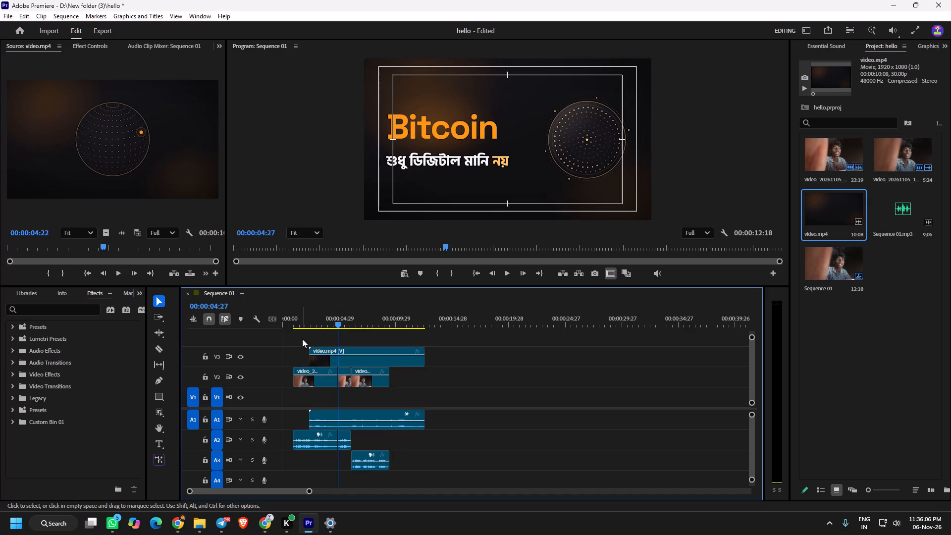
pyautogui.click(300, 376)
pyautogui.click(305, 371)
pyautogui.moveTo(295, 369); pyautogui.dragTo(295, 369)
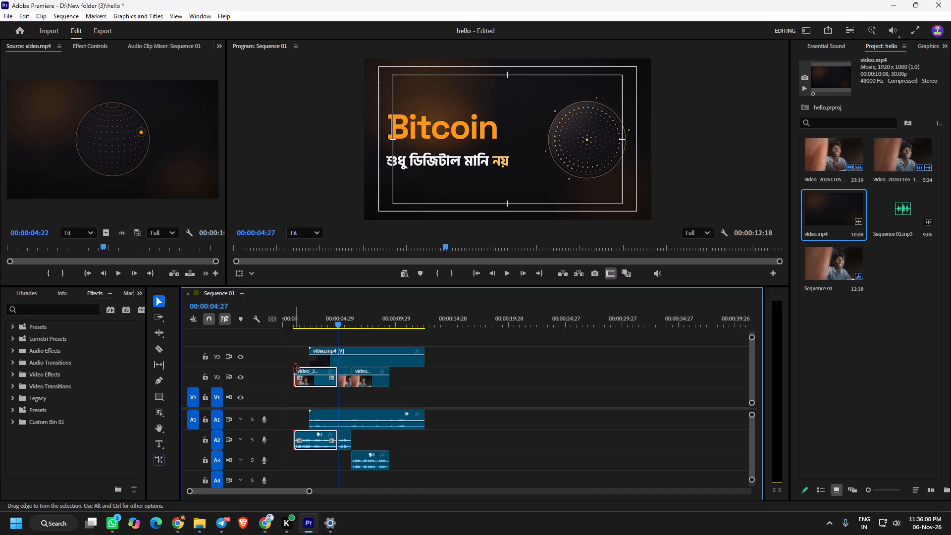
pyautogui.moveTo(295, 369); pyautogui.dragTo(282, 371)
pyautogui.click(288, 346)
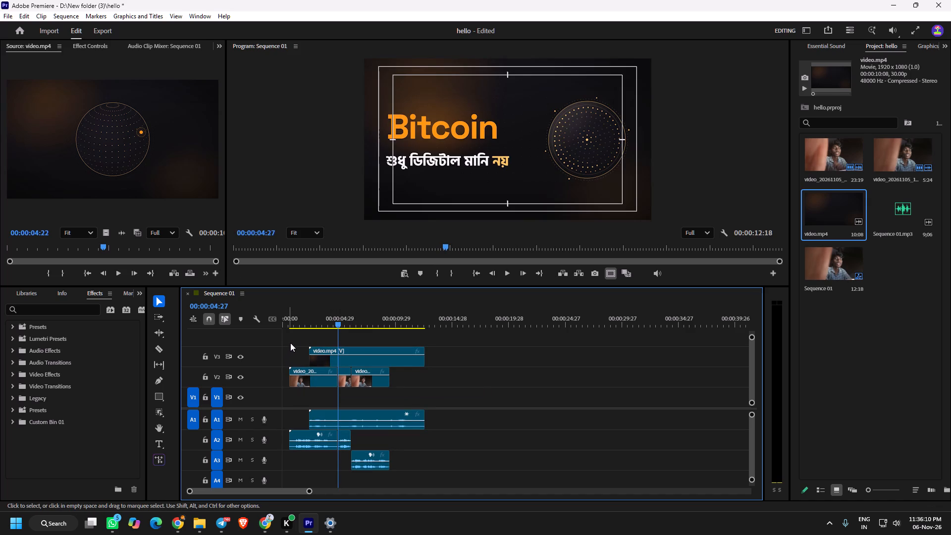
# Move all clips together back by 19 frames so the first phone clip starts at 00:00:00:00.
pyautogui.moveTo(324, 339); pyautogui.dragTo(417, 460)
pyautogui.moveTo(378, 356); pyautogui.dragTo(372, 355)
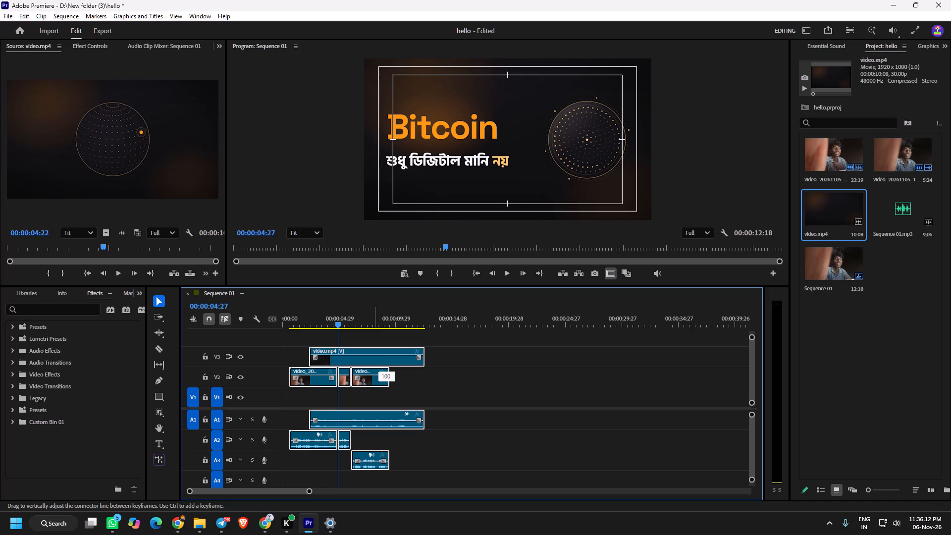
pyautogui.moveTo(372, 355); pyautogui.dragTo(353, 353)
pyautogui.moveTo(380, 347); pyautogui.dragTo(344, 350)
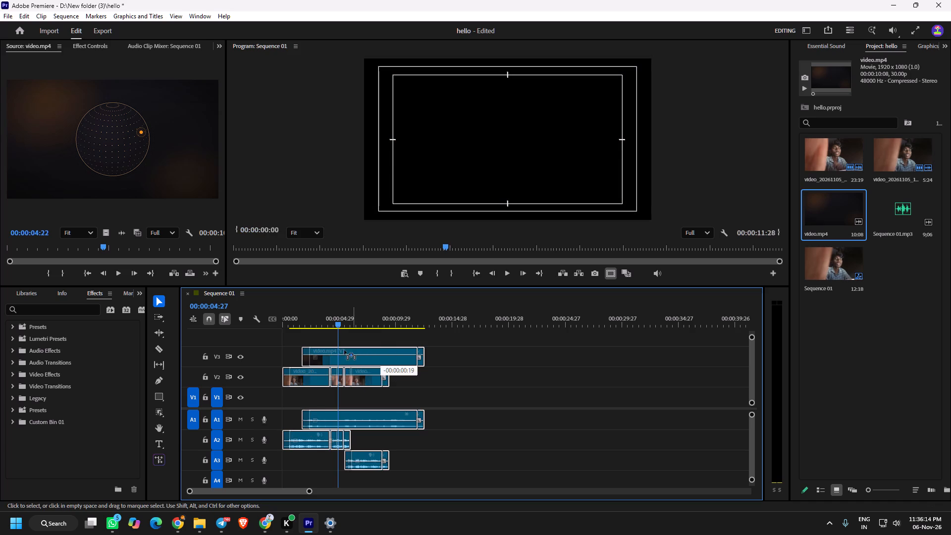
pyautogui.moveTo(344, 350); pyautogui.dragTo(347, 350)
# Move video.mp4 on V3 back to the very start of the sequence.
pyautogui.click(298, 343)
pyautogui.moveTo(345, 360); pyautogui.dragTo(305, 359)
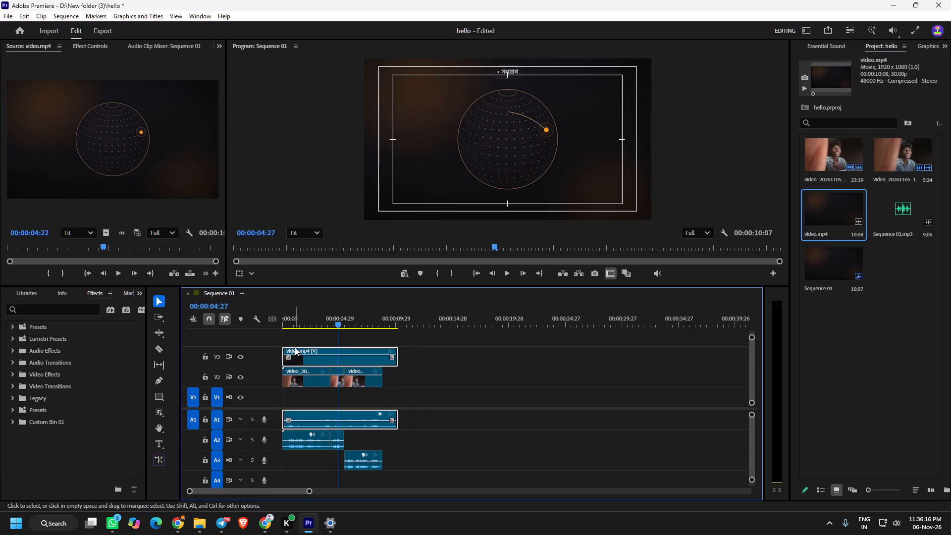
# Play the opening seconds of the sequence repeatedly to check the bitcoin animation against the phone audio.
pyautogui.click(289, 317)
pyautogui.press('space')
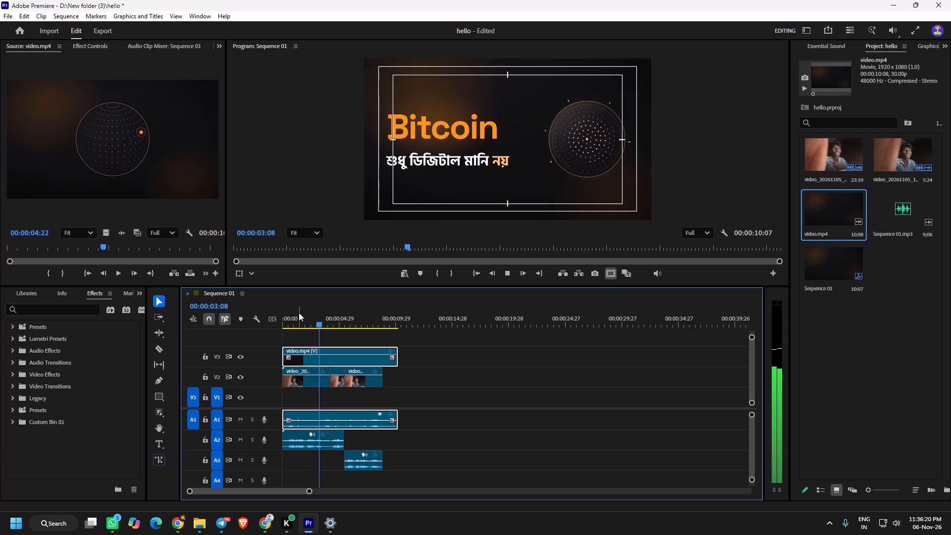
pyautogui.click(300, 331)
pyautogui.press('space')
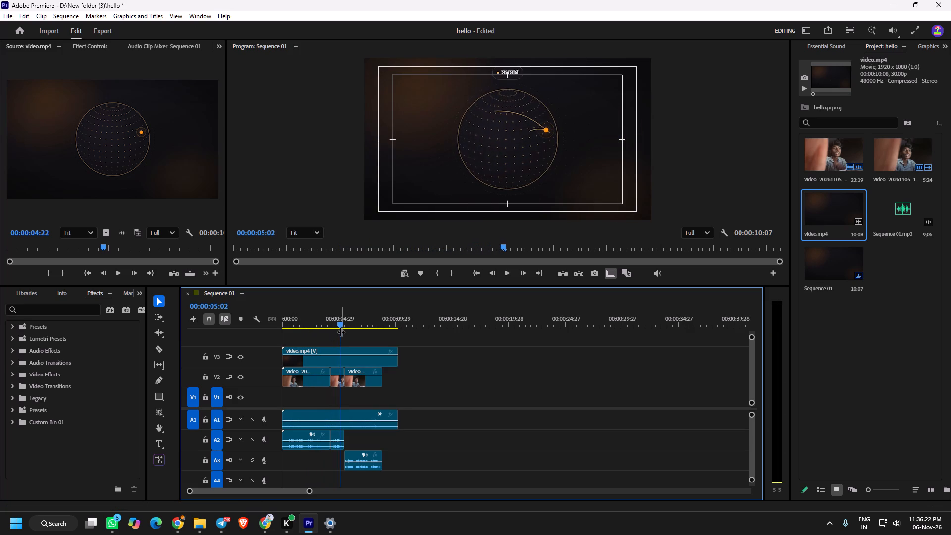
pyautogui.moveTo(341, 332); pyautogui.dragTo(261, 344)
pyautogui.press('space')
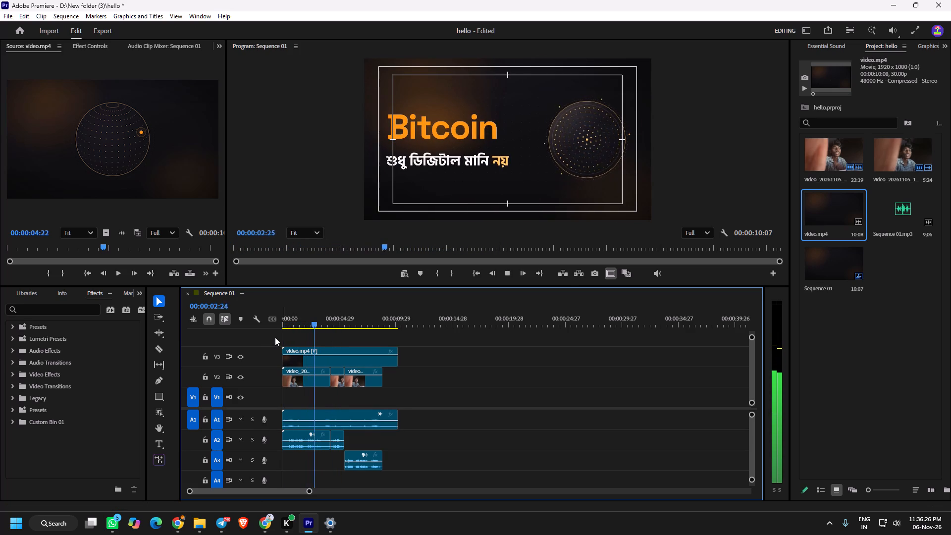
pyautogui.press('space')
pyautogui.press('space')
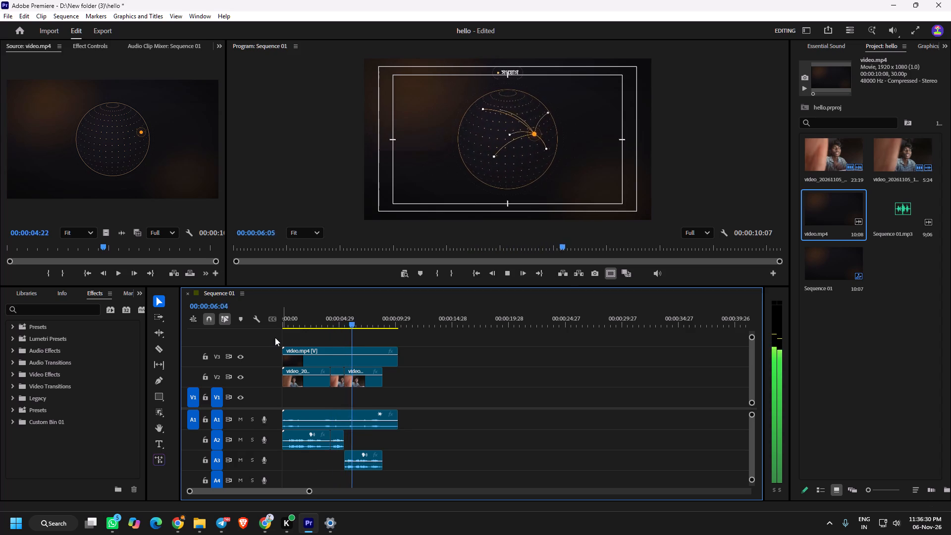
pyautogui.click(305, 315)
pyautogui.press('space')
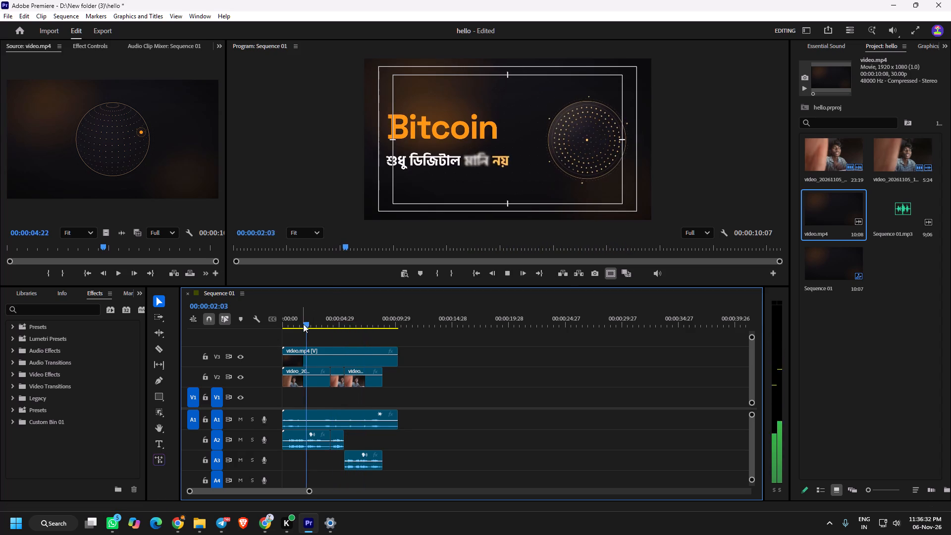
pyautogui.press('space')
# Rearrange the video tracks so the three phone clips sit on V3 above video.mp4 on V2, keeping their timing.
pyautogui.moveTo(310, 370); pyautogui.dragTo(311, 333)
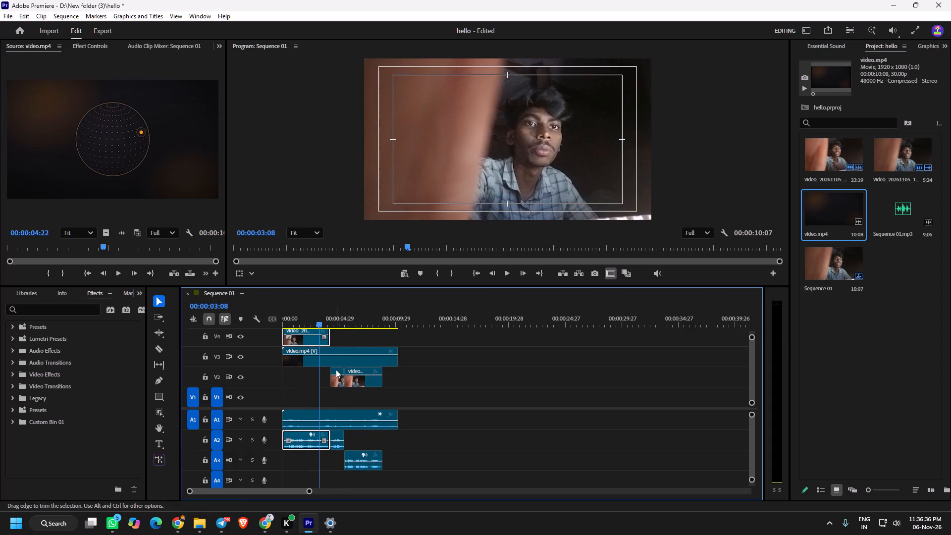
pyautogui.moveTo(336, 370); pyautogui.dragTo(338, 332)
pyautogui.moveTo(359, 370); pyautogui.dragTo(359, 339)
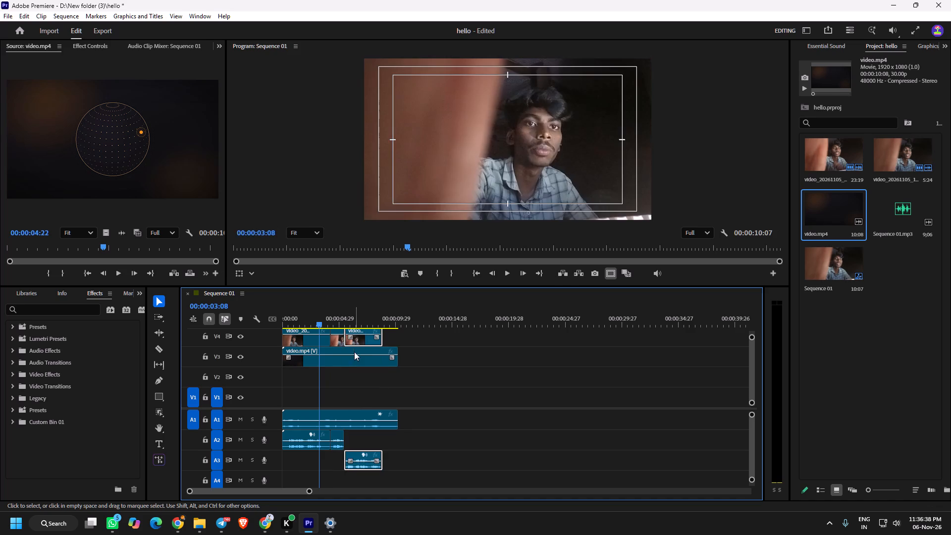
pyautogui.moveTo(343, 362); pyautogui.dragTo(344, 378)
pyautogui.moveTo(308, 341); pyautogui.dragTo(309, 355)
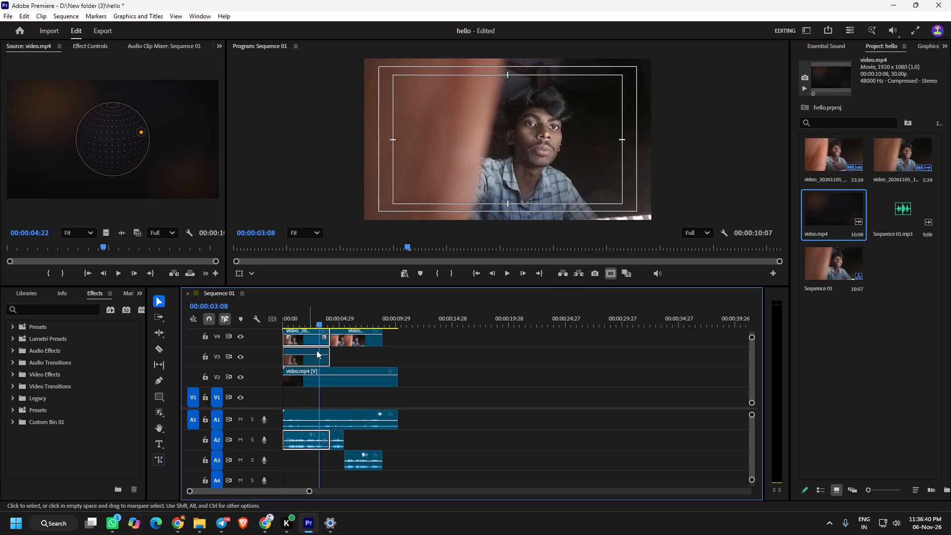
pyautogui.moveTo(337, 344); pyautogui.dragTo(340, 358)
pyautogui.moveTo(358, 345); pyautogui.dragTo(360, 355)
pyautogui.click(343, 339)
# Play the opening to 00:00:01:13 and set the first phone clip's Scale to 40.
pyautogui.moveTo(320, 340); pyautogui.dragTo(305, 344)
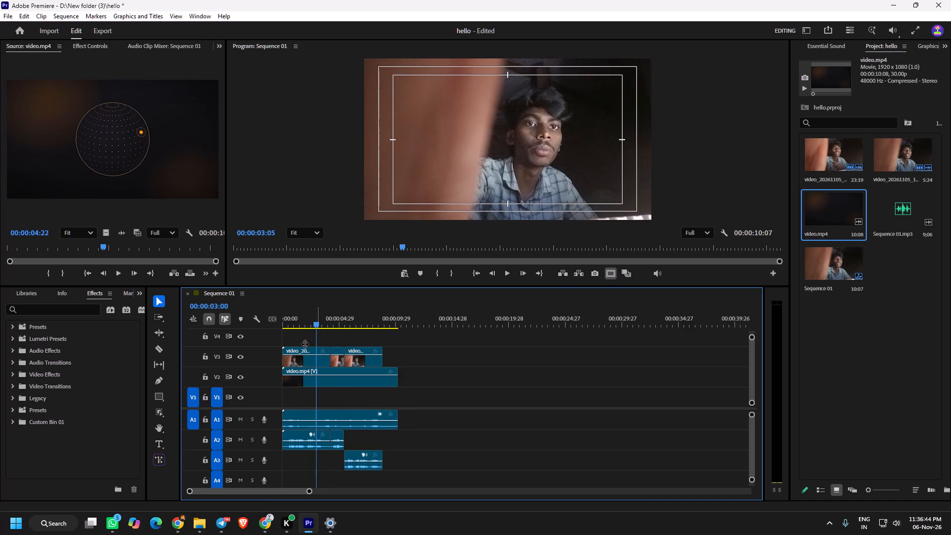
pyautogui.moveTo(305, 344); pyautogui.dragTo(253, 357)
pyautogui.press('space')
pyautogui.click(303, 363)
pyautogui.press('space')
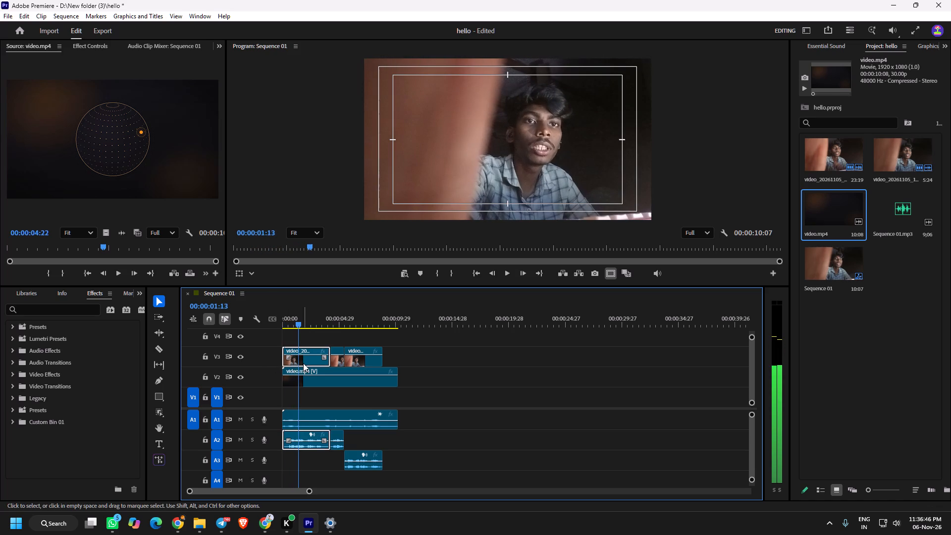
pyautogui.click(93, 49)
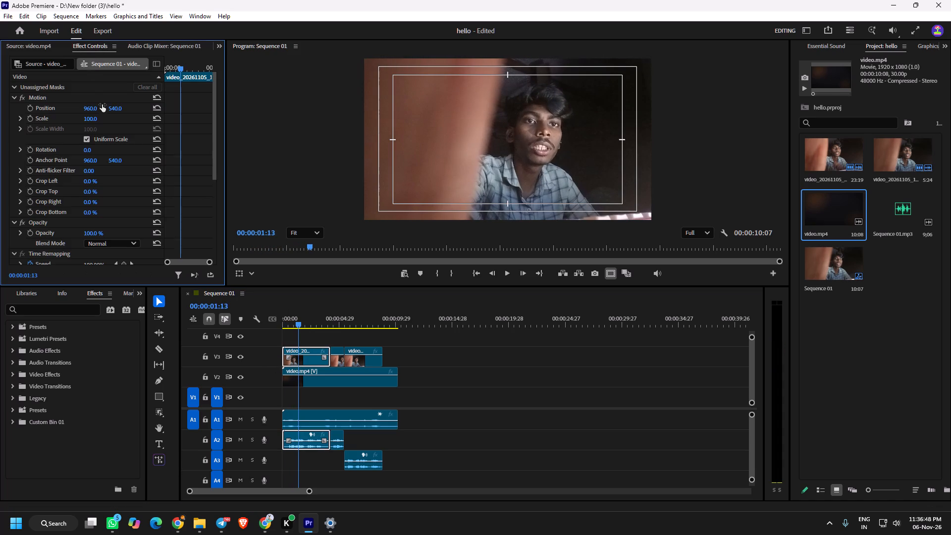
pyautogui.click(90, 120)
pyautogui.write('40')
pyautogui.press('Return')
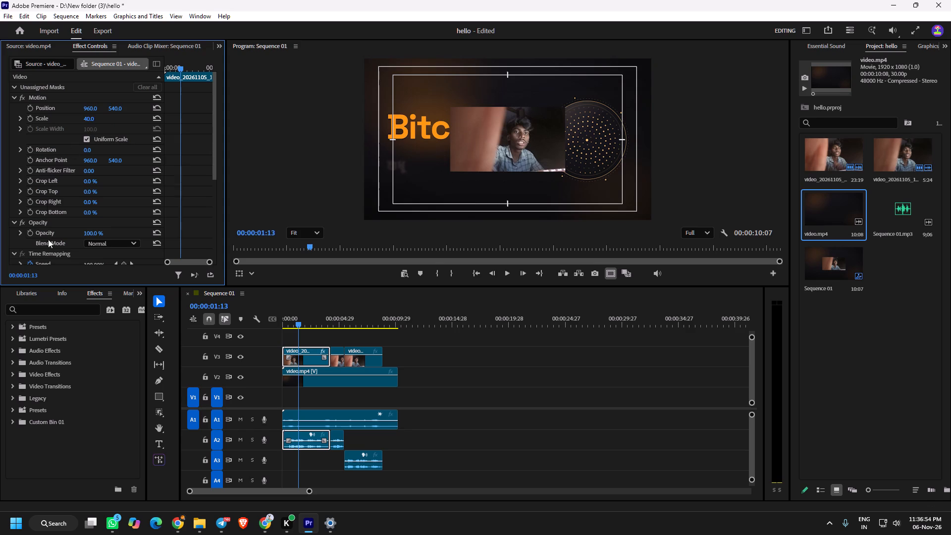
# Find the Drop Shadow video effect and apply it to the first phone clip on V3.
pyautogui.click(44, 309)
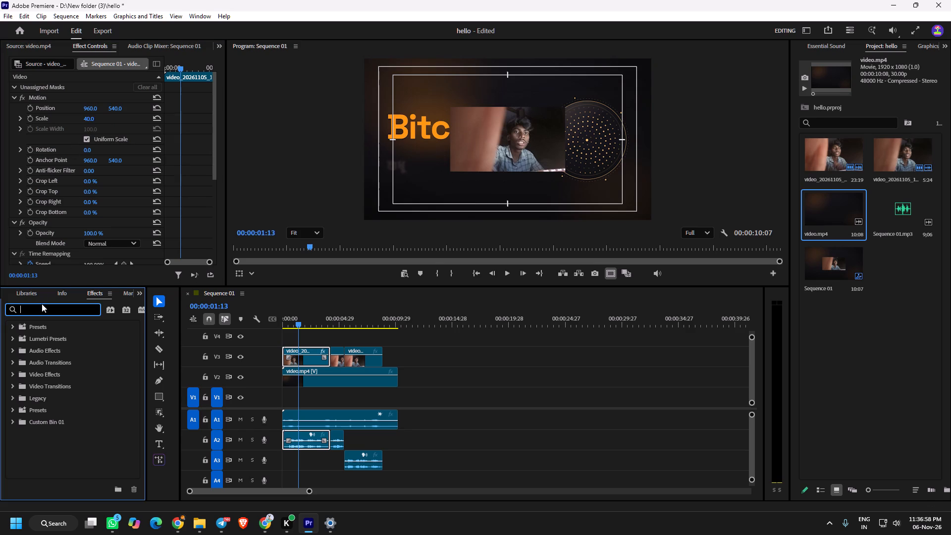
pyautogui.write('drop')
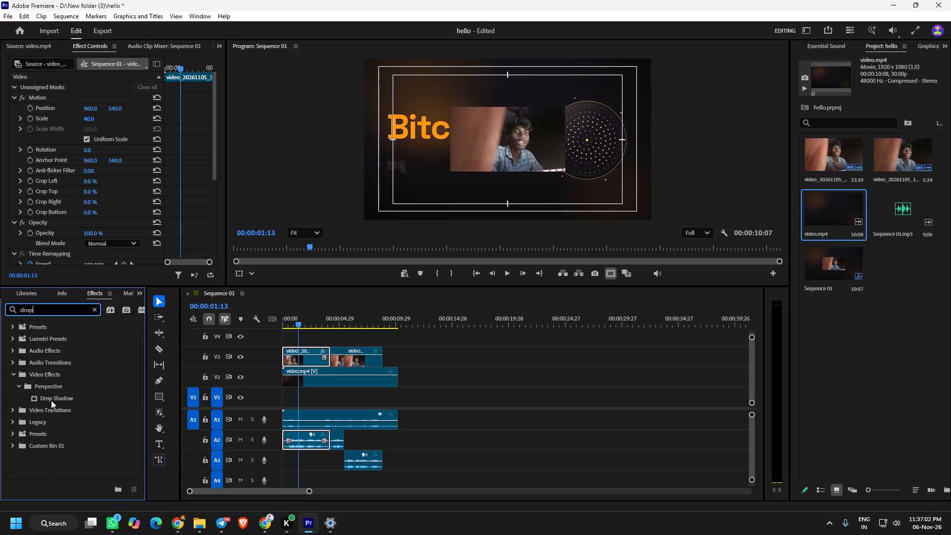
pyautogui.moveTo(51, 400); pyautogui.dragTo(308, 355)
# Configure the drop shadow with colour FFFFFF, 99% opacity and a distance of 37.
pyautogui.scroll(-7, 78, 247)
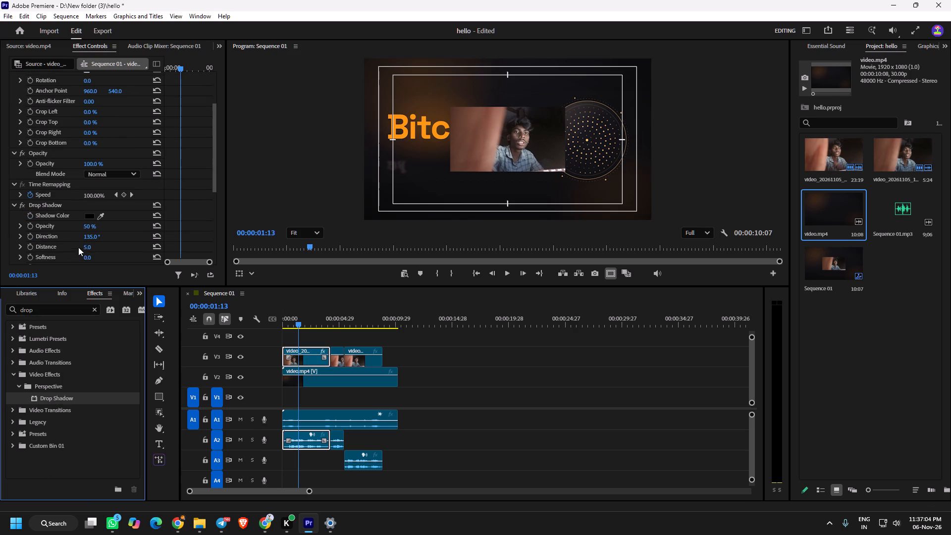
pyautogui.scroll(-2, 21, 199)
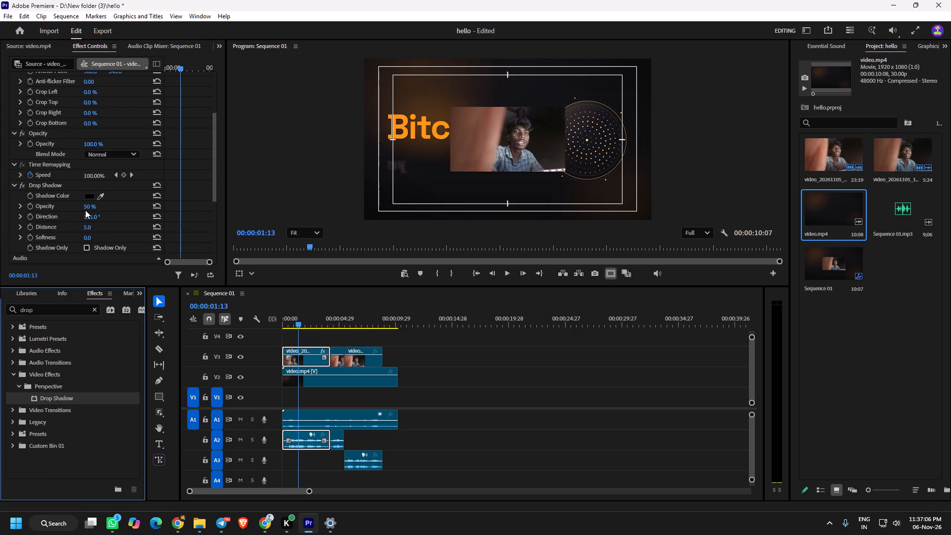
pyautogui.click(87, 196)
pyautogui.moveTo(410, 269); pyautogui.dragTo(264, 375)
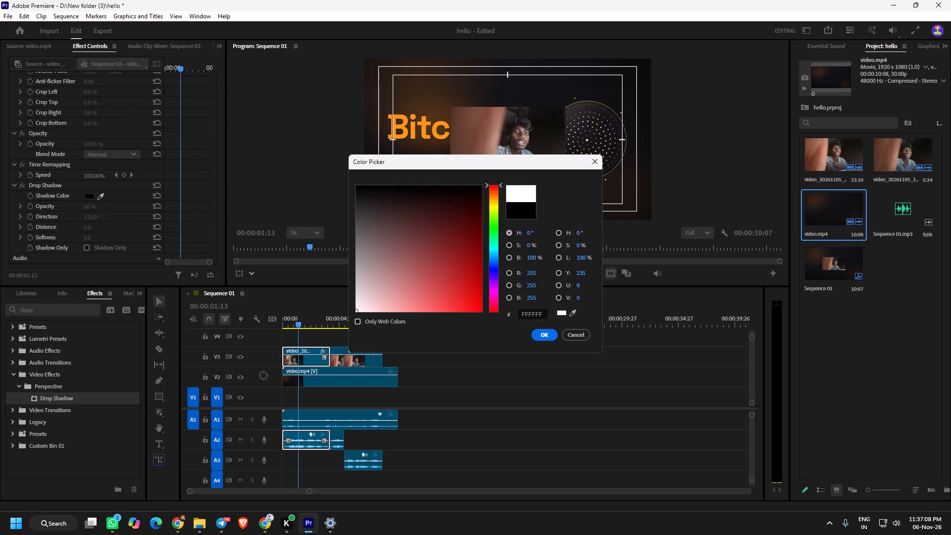
pyautogui.moveTo(264, 375); pyautogui.dragTo(261, 378)
pyautogui.click(548, 334)
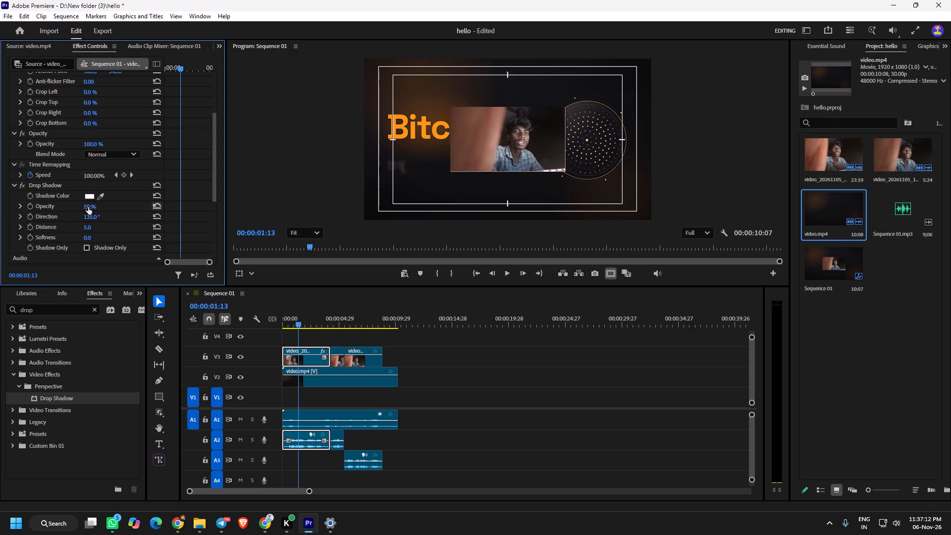
pyautogui.moveTo(88, 207); pyautogui.dragTo(375, 227)
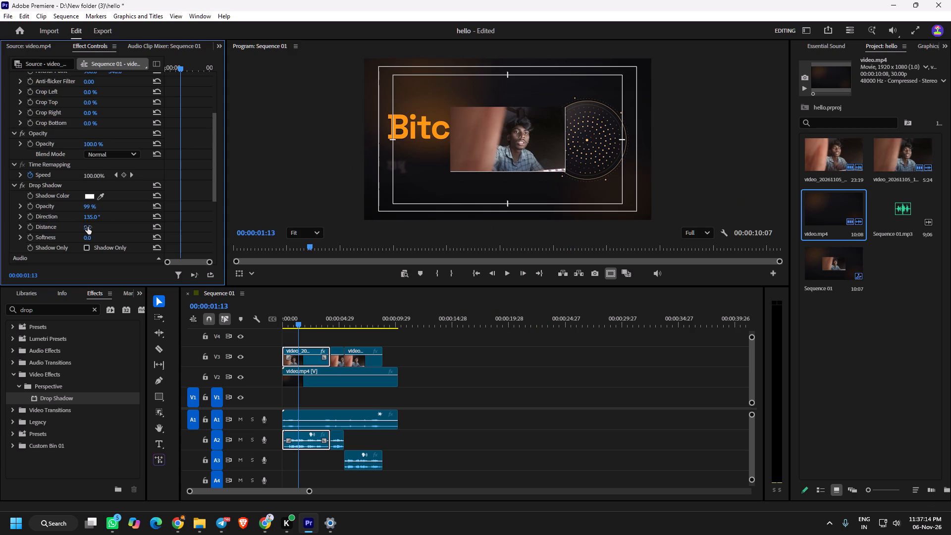
pyautogui.moveTo(88, 227); pyautogui.dragTo(104, 228)
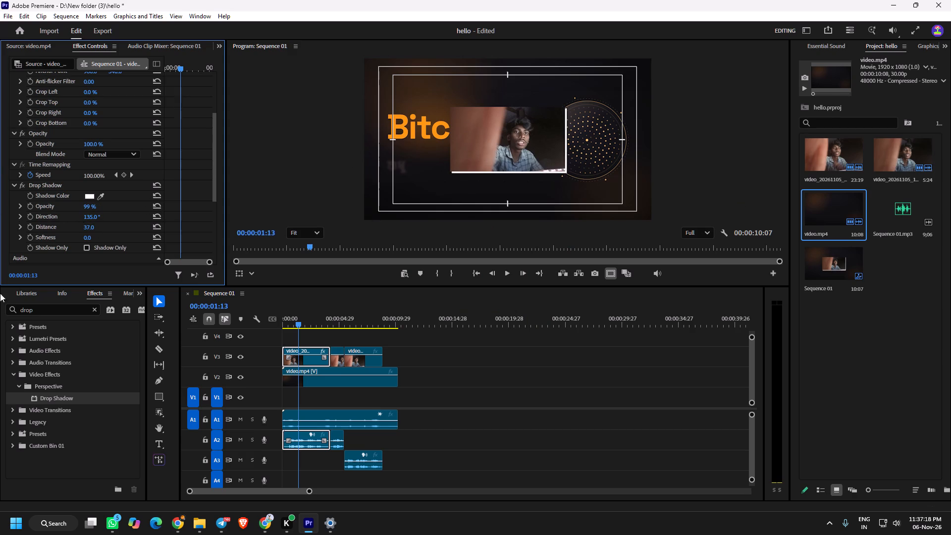
# Clear the word drop from the effects search.
pyautogui.moveTo(26, 313); pyautogui.dragTo(0, 315)
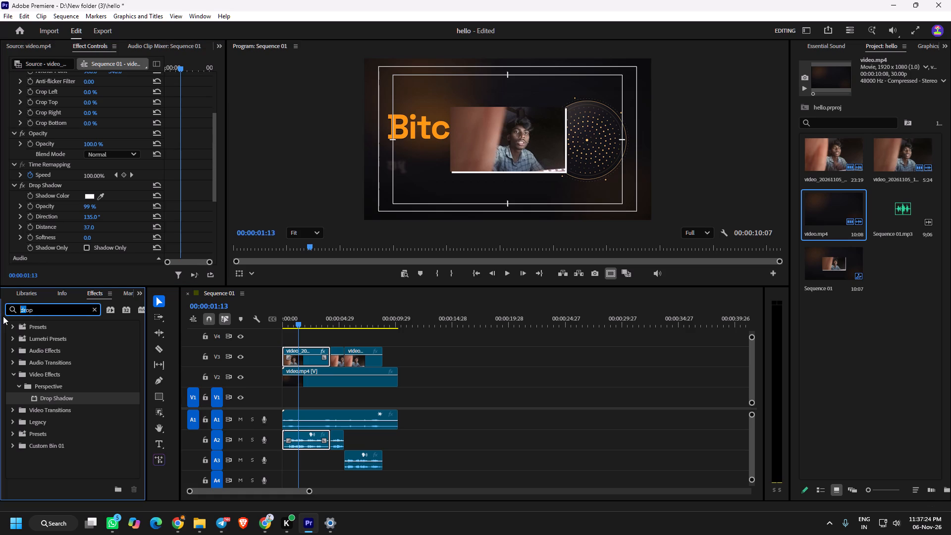
pyautogui.click(37, 308)
pyautogui.press('BackSpace')
pyautogui.press('BackSpace')
pyautogui.press('BackSpace')
pyautogui.press('BackSpace')
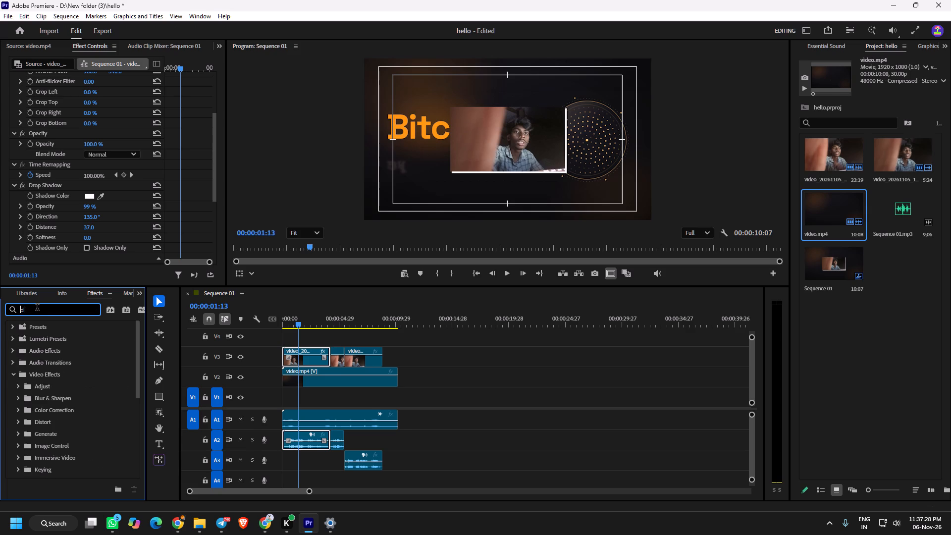
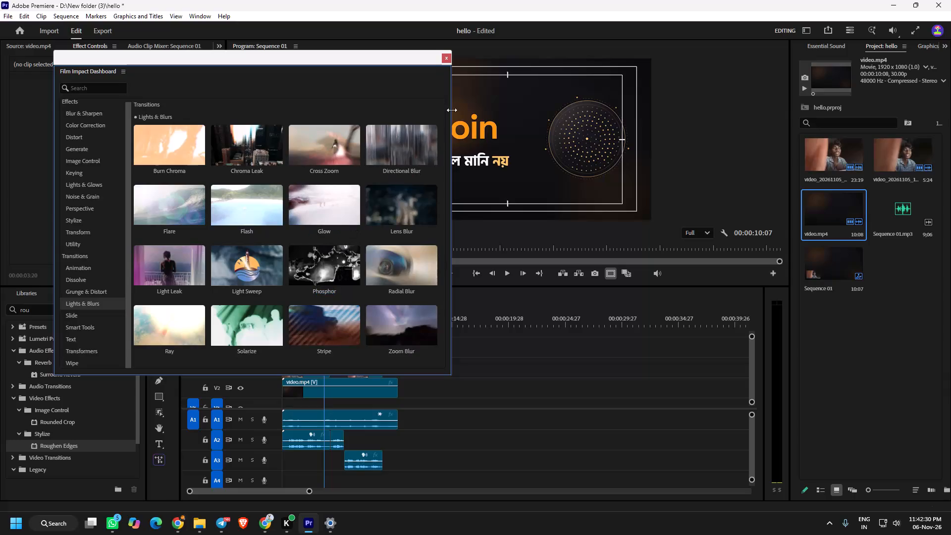
# Split the bitcoin animation clip on V2 and its linked audio at 00:00:04:08, where the first phone clip ends.
pyautogui.moveTo(384, 53); pyautogui.dragTo(553, 103)
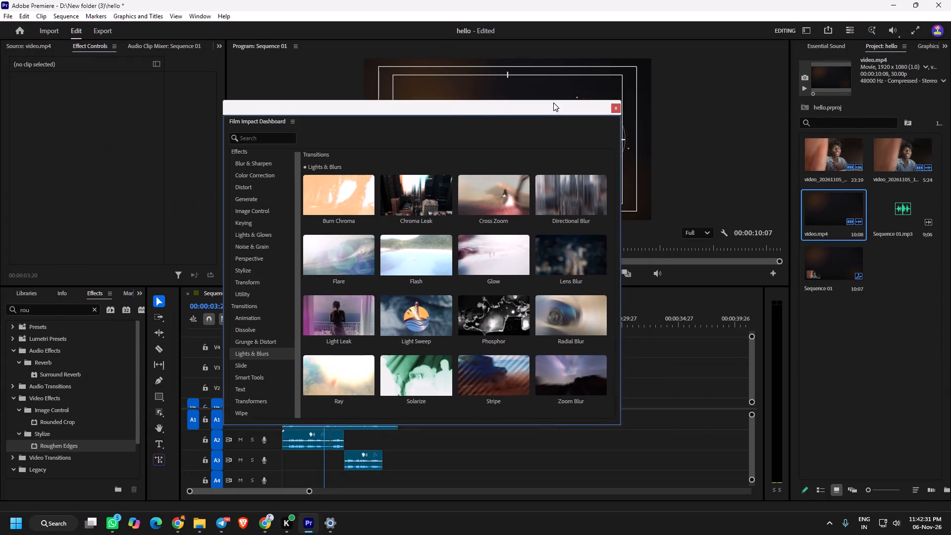
pyautogui.moveTo(553, 103); pyautogui.dragTo(788, 107)
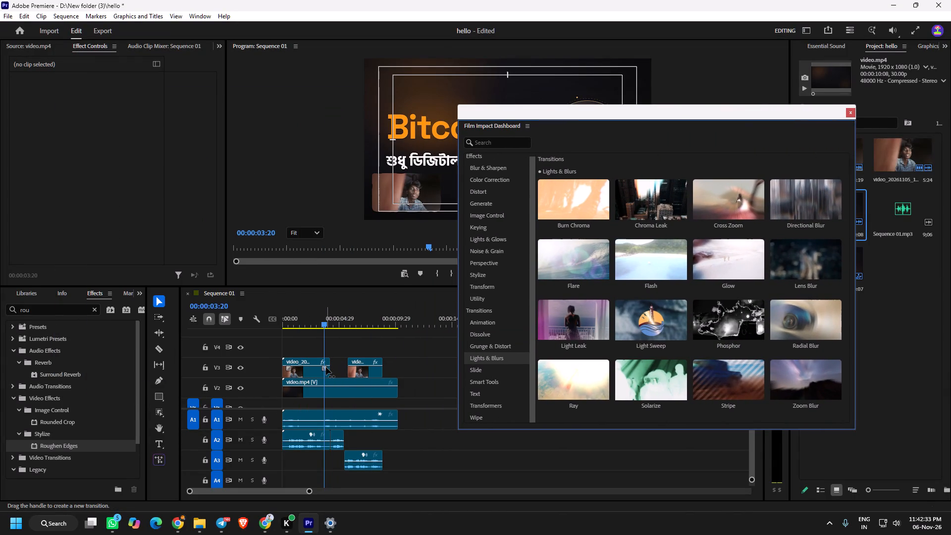
pyautogui.moveTo(324, 336); pyautogui.dragTo(331, 343)
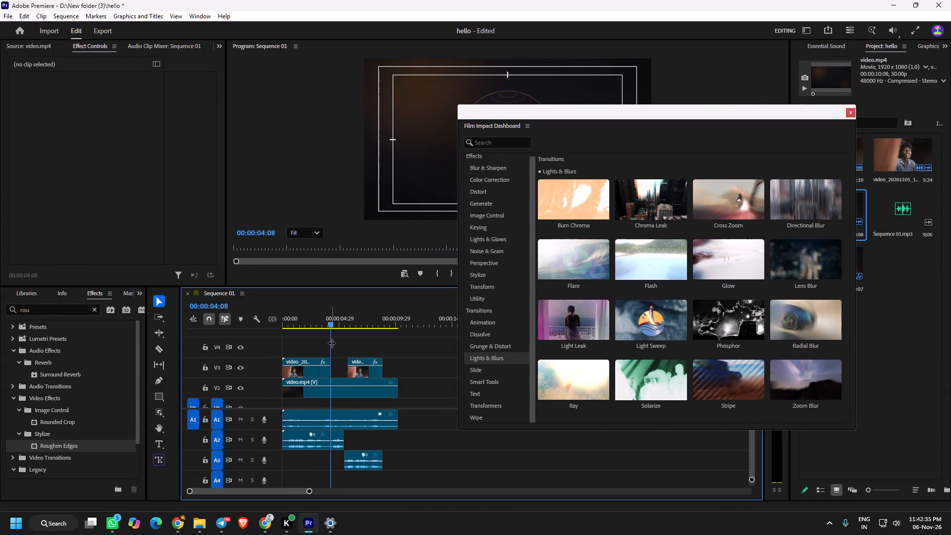
pyautogui.moveTo(331, 343); pyautogui.dragTo(330, 349)
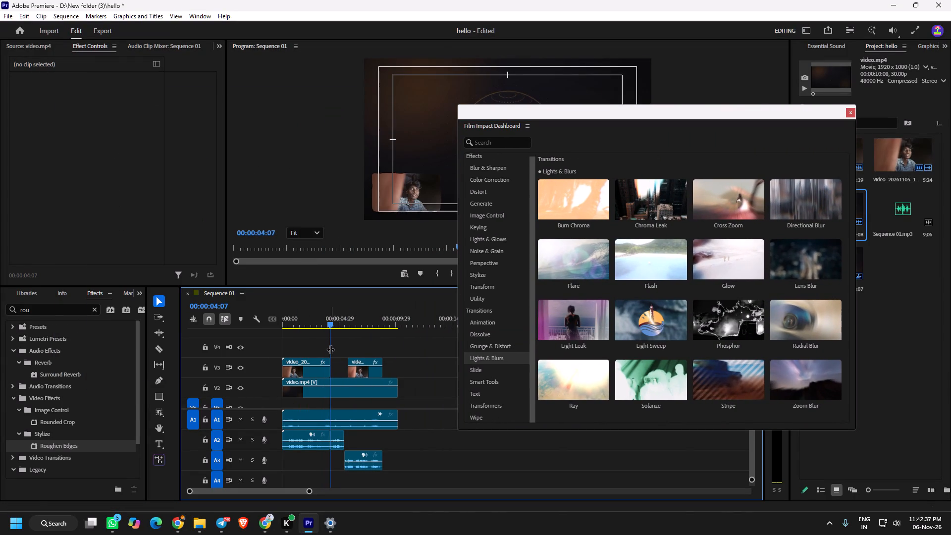
pyautogui.keyDown('alt'); pyautogui.scroll(10, 337, 359); pyautogui.keyUp('alt')
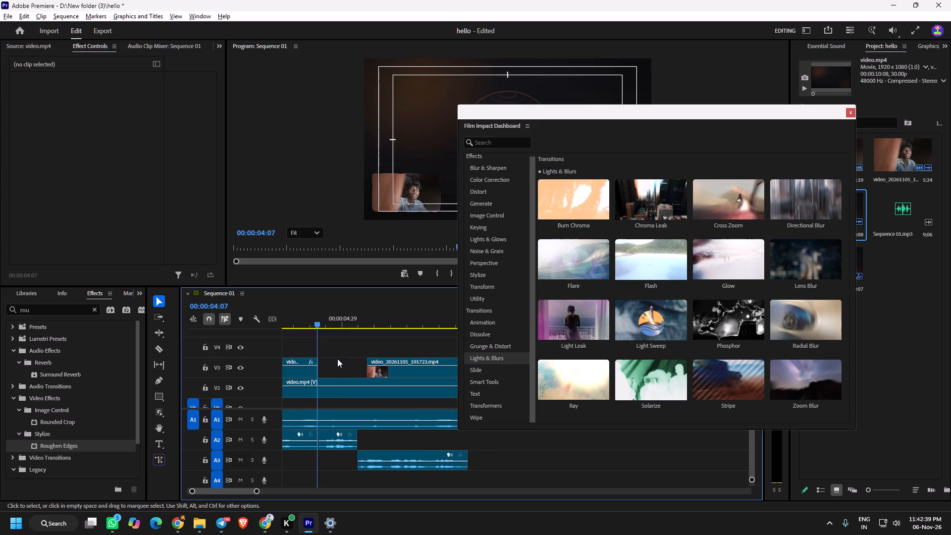
pyautogui.keyDown('alt'); pyautogui.scroll(2, 337, 359); pyautogui.keyUp('alt')
pyautogui.press('Right')
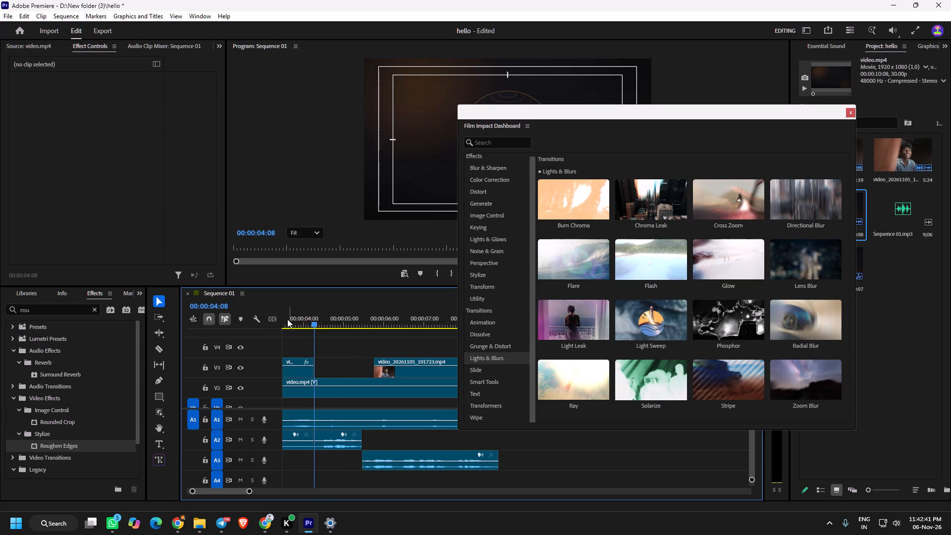
pyautogui.moveTo(313, 346); pyautogui.dragTo(311, 348)
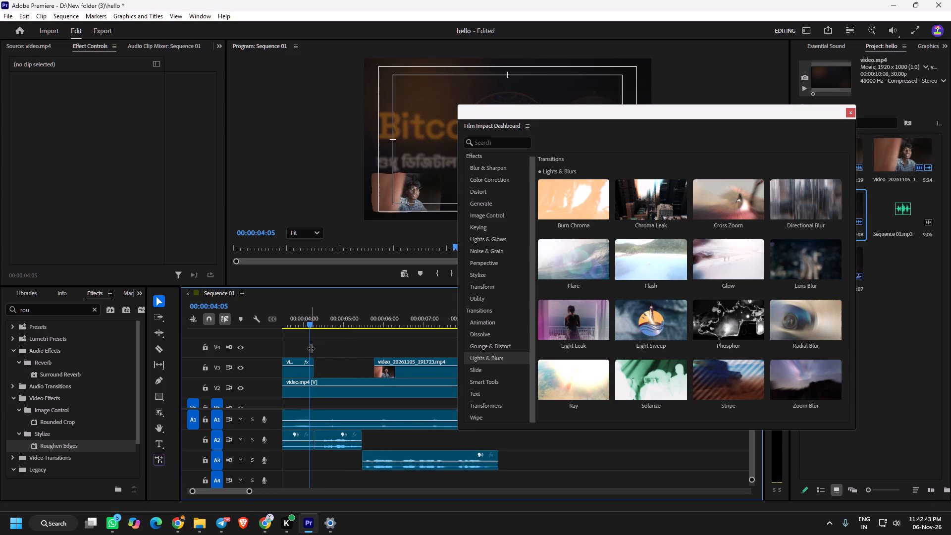
pyautogui.moveTo(311, 348); pyautogui.dragTo(314, 358)
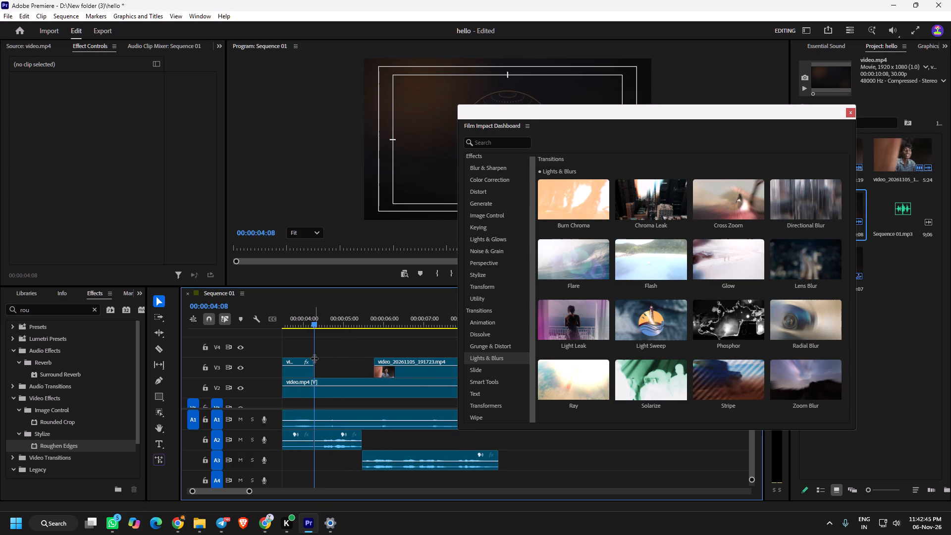
pyautogui.moveTo(314, 358); pyautogui.dragTo(313, 369)
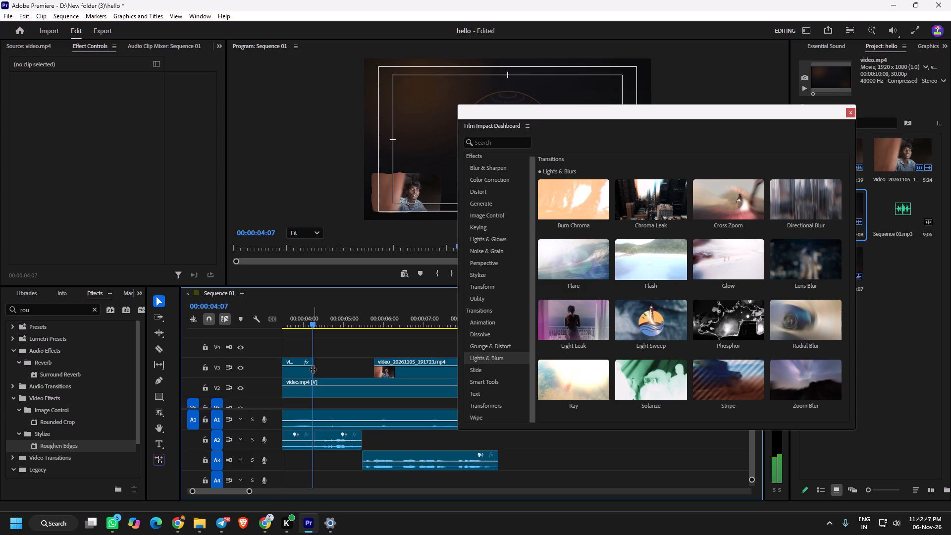
pyautogui.moveTo(313, 369); pyautogui.dragTo(315, 378)
pyautogui.click(319, 390)
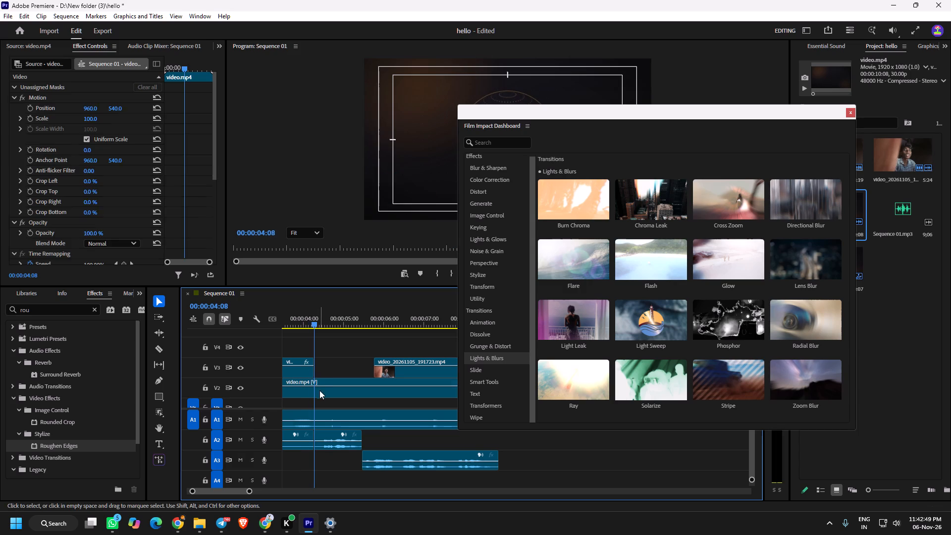
pyautogui.press('c')
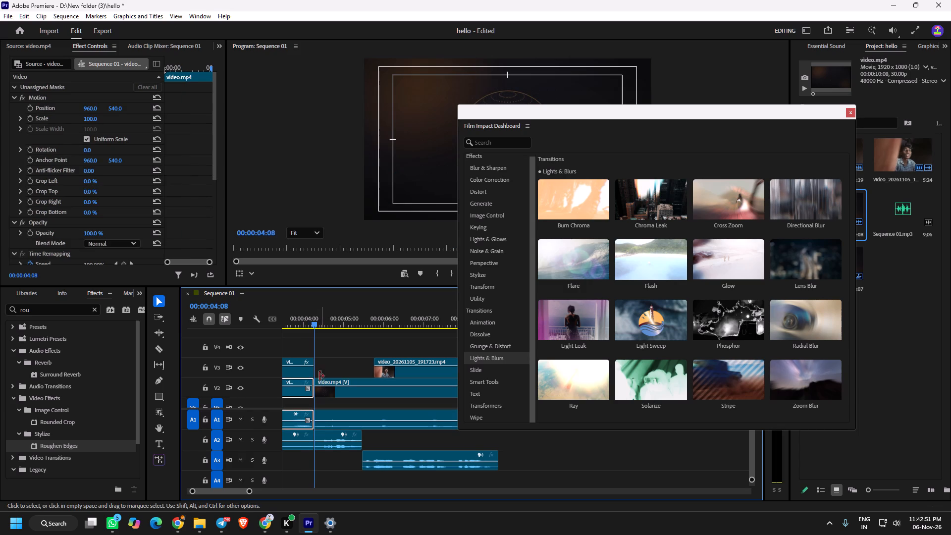
# Apply the Film Impact Glow transition to both ends of the first phone clip on V3.
pyautogui.click(302, 370)
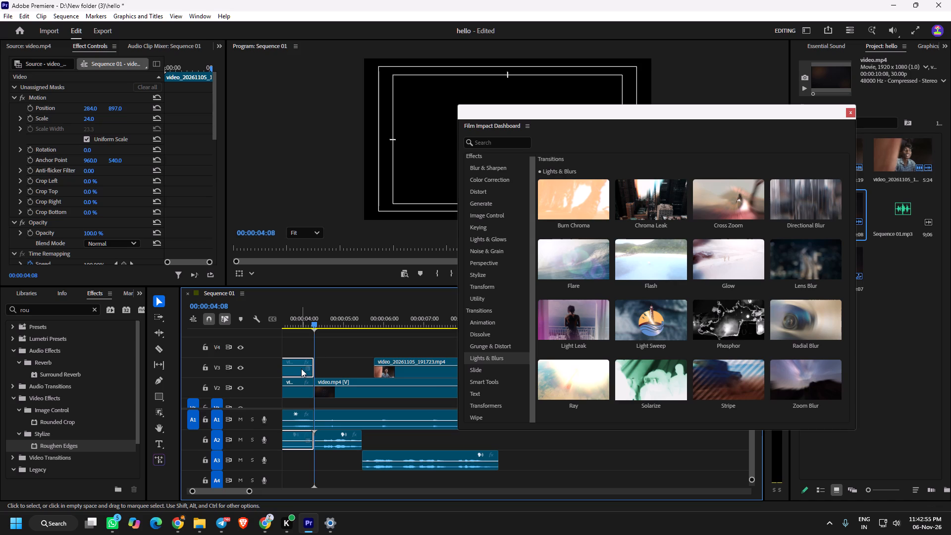
pyautogui.click(331, 364)
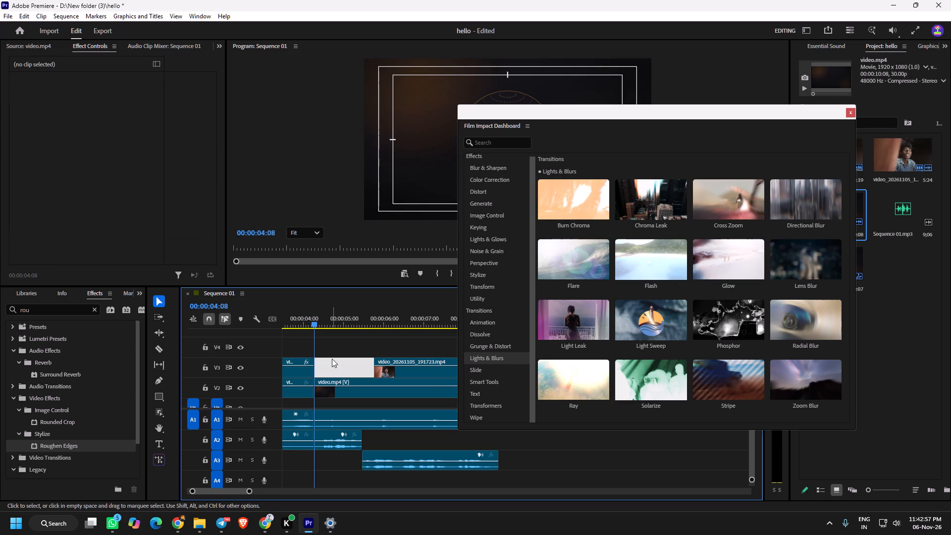
pyautogui.click(332, 358)
pyautogui.scroll(6, 340, 360)
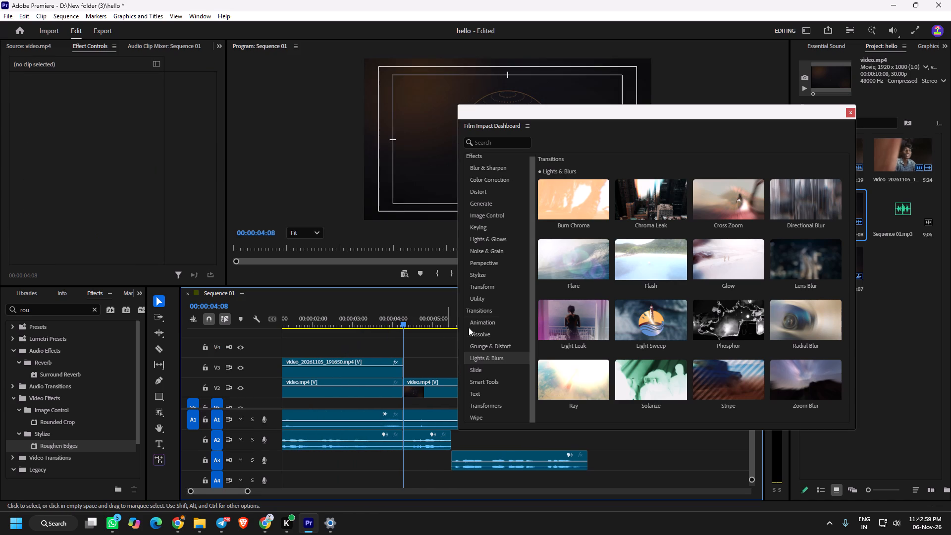
pyautogui.click(388, 370)
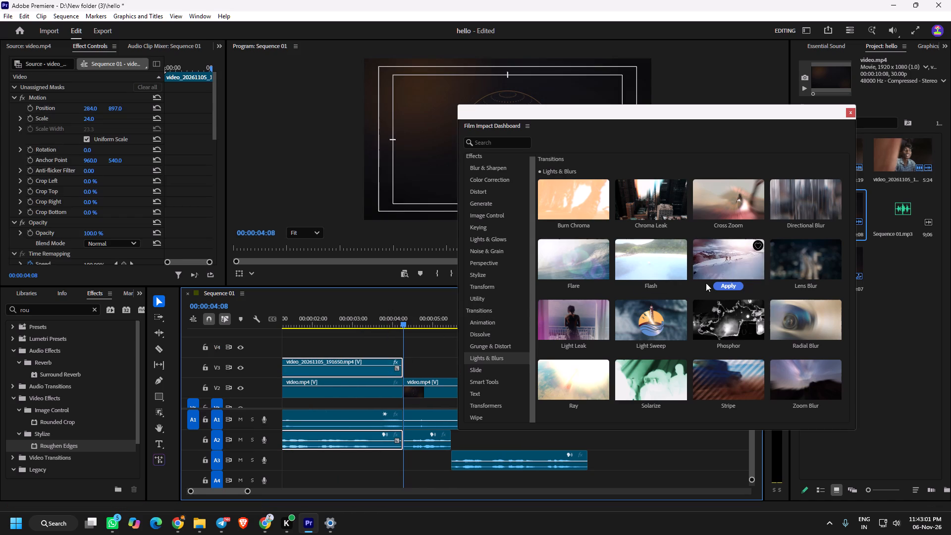
pyautogui.click(725, 285)
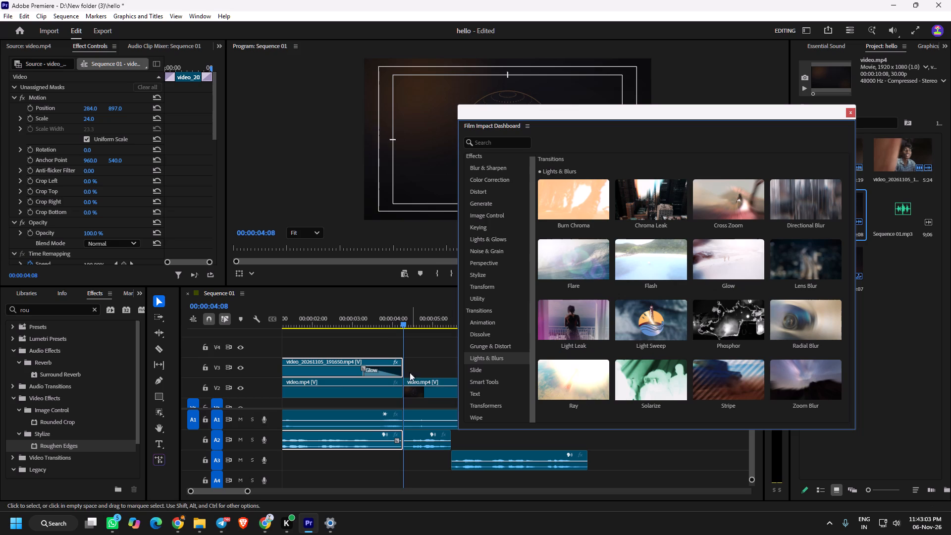
# Move the Film Impact Dashboard clear of the timeline and play through the first phone clip's closing Glow transition.
pyautogui.click(382, 327)
pyautogui.press('space')
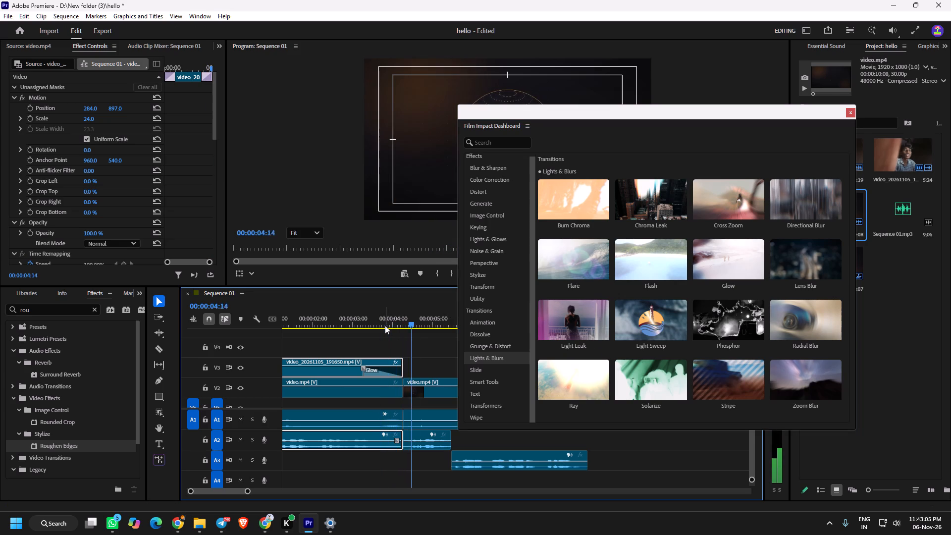
pyautogui.press('space')
pyautogui.moveTo(826, 107); pyautogui.dragTo(448, 144)
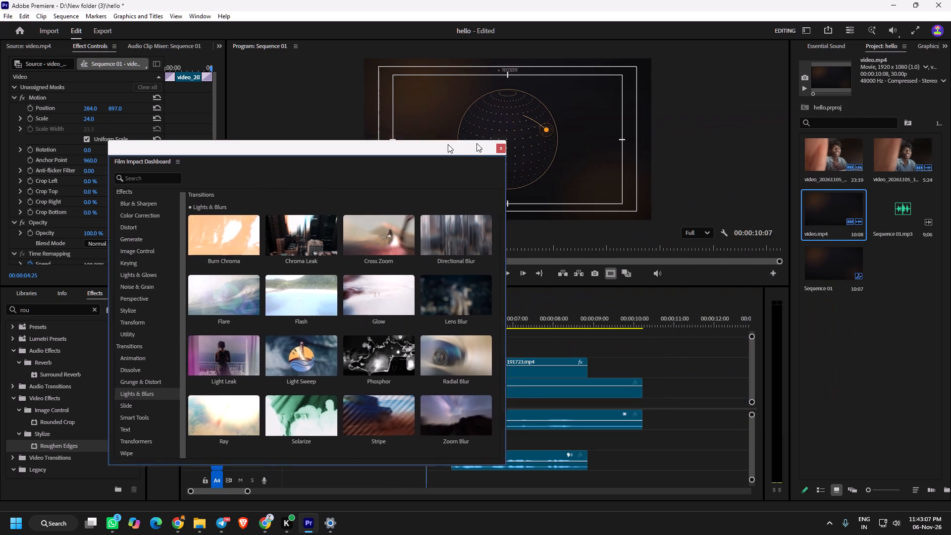
pyautogui.moveTo(448, 144); pyautogui.dragTo(153, 150)
pyautogui.click(391, 321)
pyautogui.press('space')
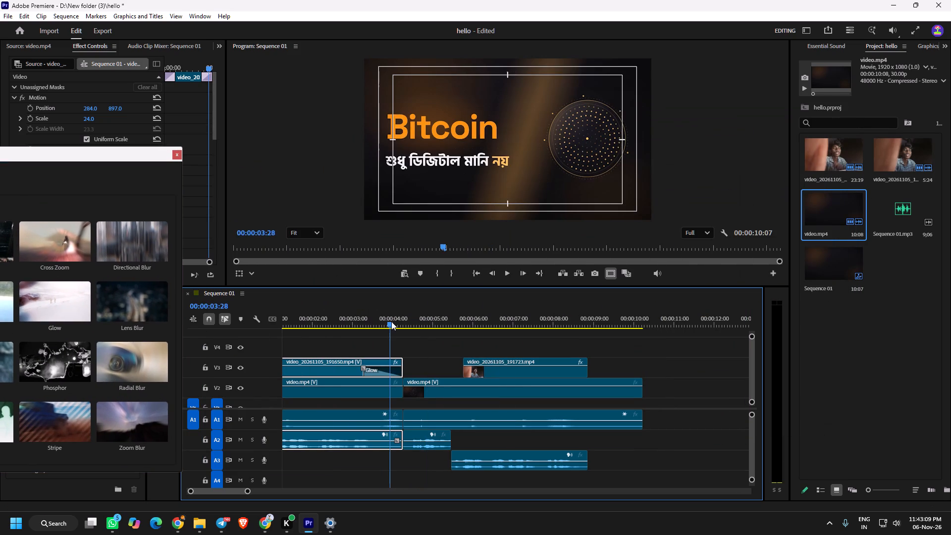
pyautogui.click(391, 320)
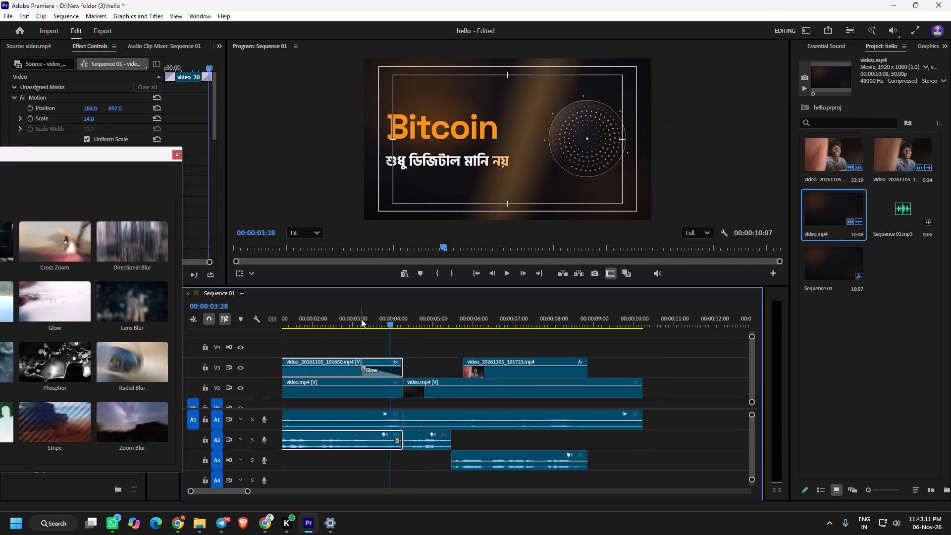
pyautogui.click(361, 319)
pyautogui.press('space')
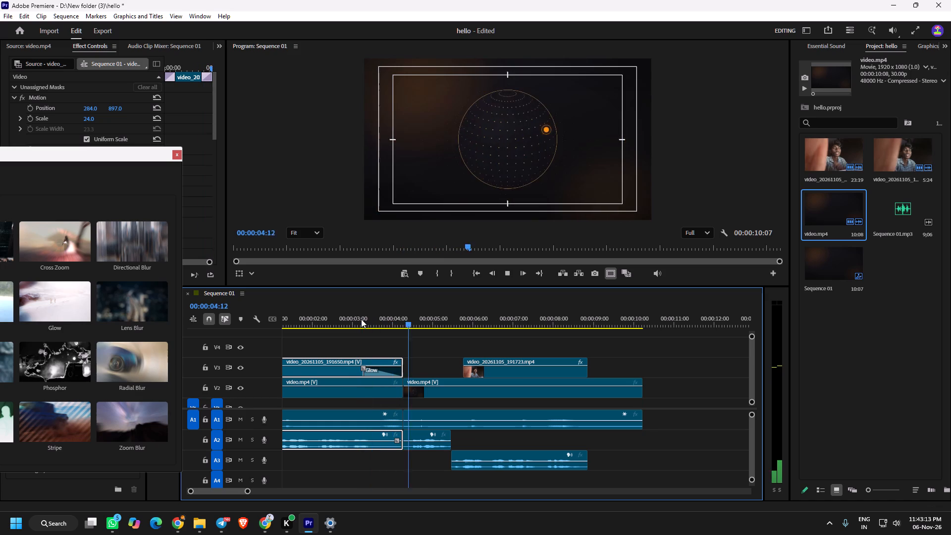
pyautogui.press('space')
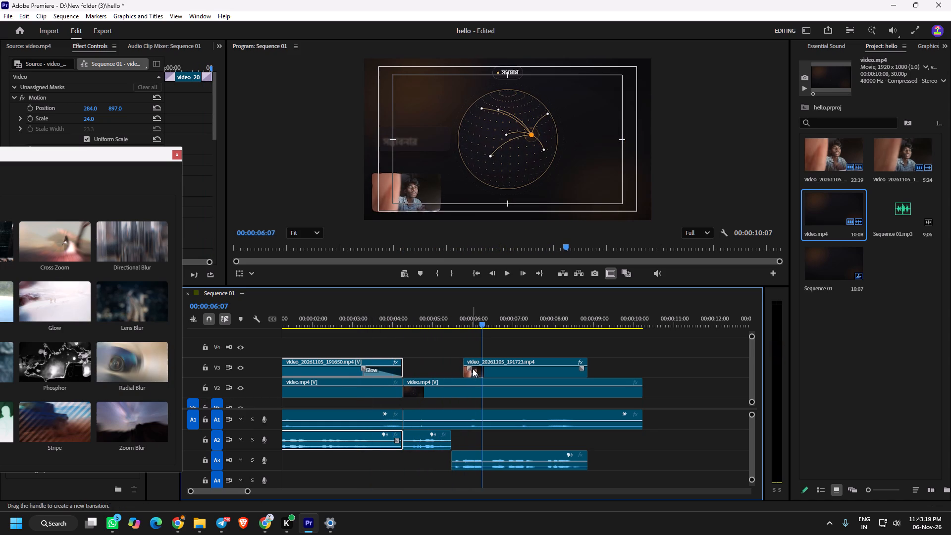
# Apply the Glow transition to both ends of the second phone clip on V3.
pyautogui.click(473, 369)
pyautogui.click(58, 328)
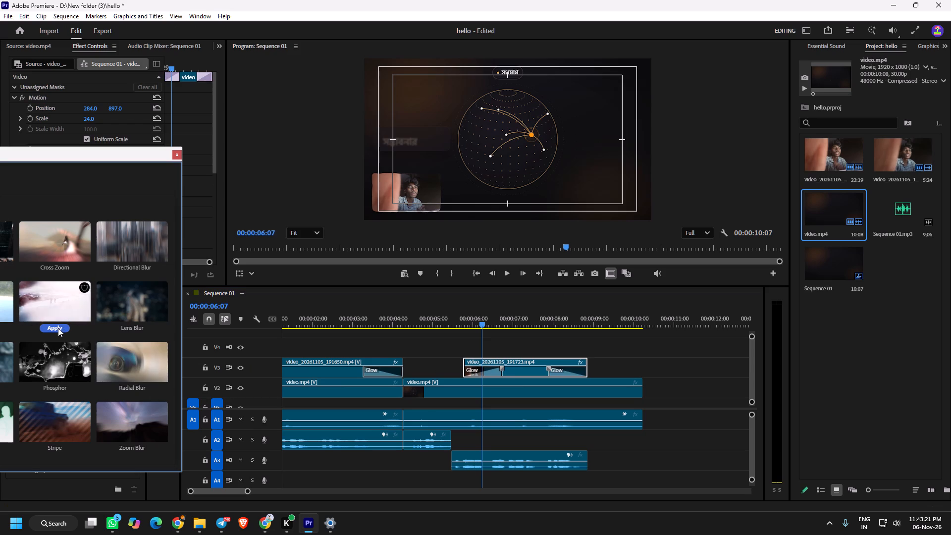
# Play the whole sequence from the start to review the transitions, closing the Film Impact Dashboard.
pyautogui.click(449, 330)
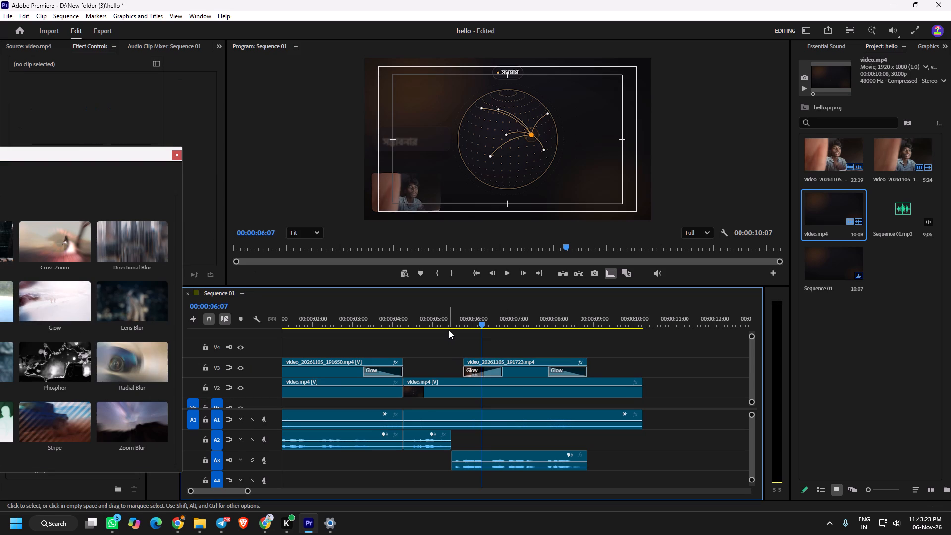
pyautogui.click(449, 325)
pyautogui.moveTo(447, 321); pyautogui.dragTo(218, 339)
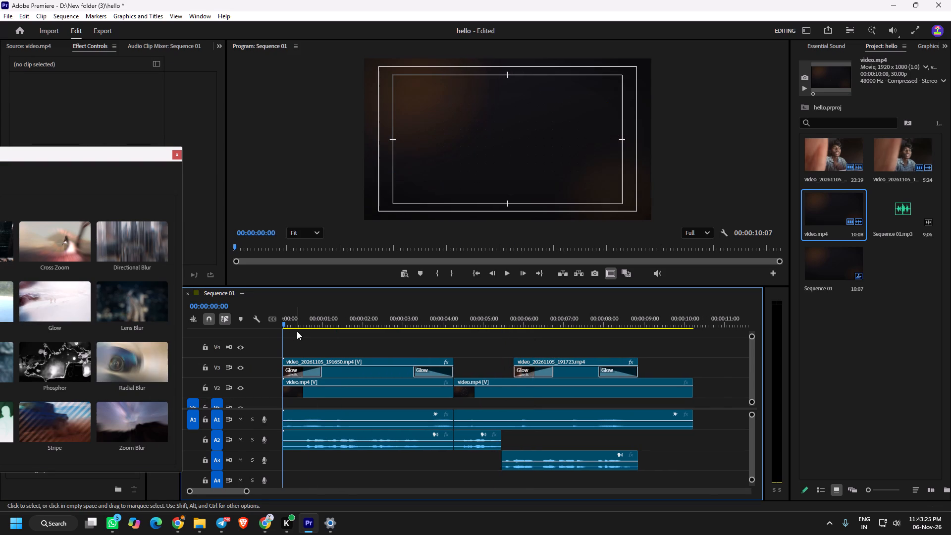
pyautogui.press('space')
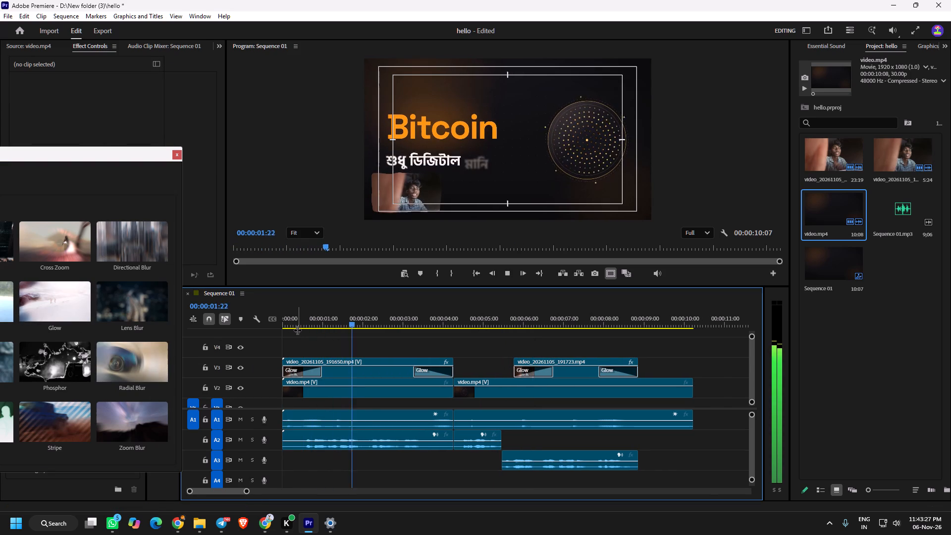
pyautogui.click(178, 157)
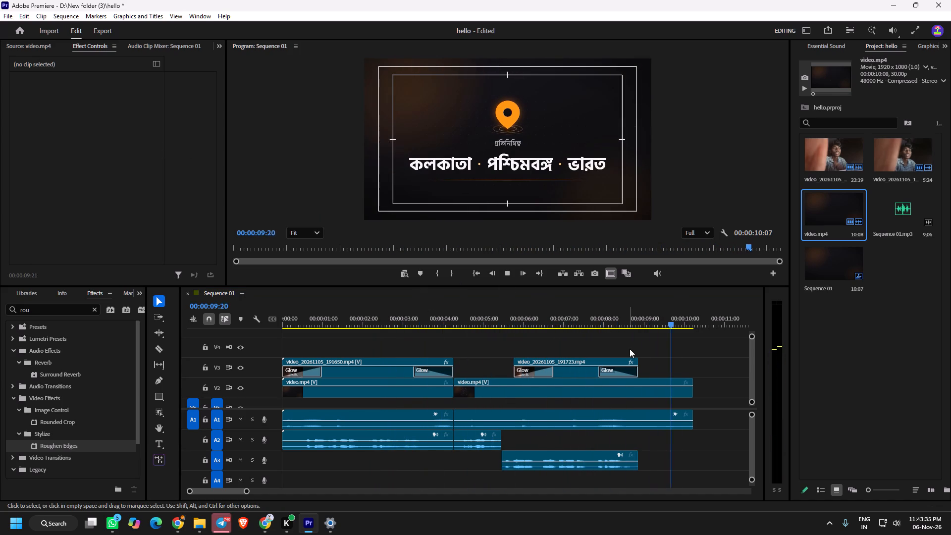
# Mark the sequence's Out point at 00:00:12:14, past the end of the last clips.
pyautogui.keyDown('ctrl'); pyautogui.scroll(-6, 620, 347); pyautogui.keyUp('ctrl')
pyautogui.keyDown('alt'); pyautogui.scroll(-12, 647, 397); pyautogui.keyUp('alt')
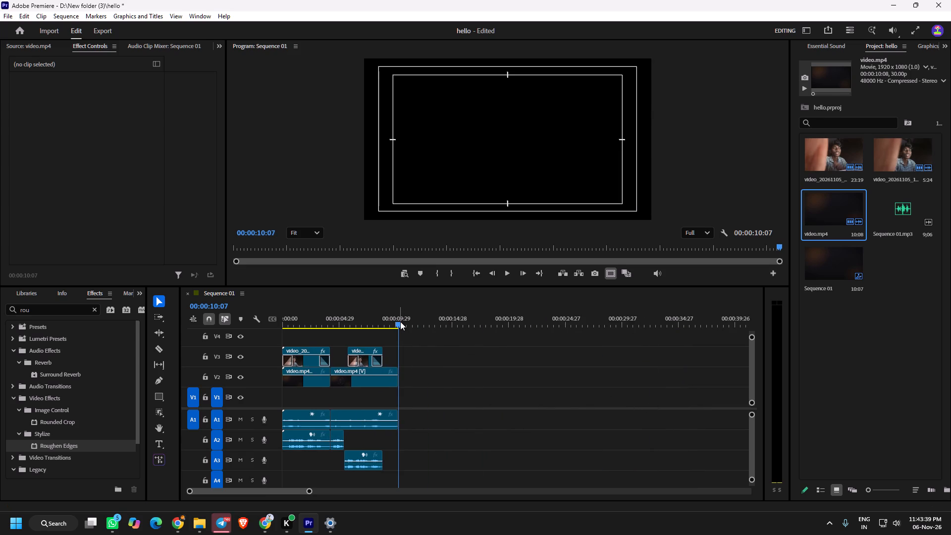
pyautogui.moveTo(400, 321); pyautogui.dragTo(425, 331)
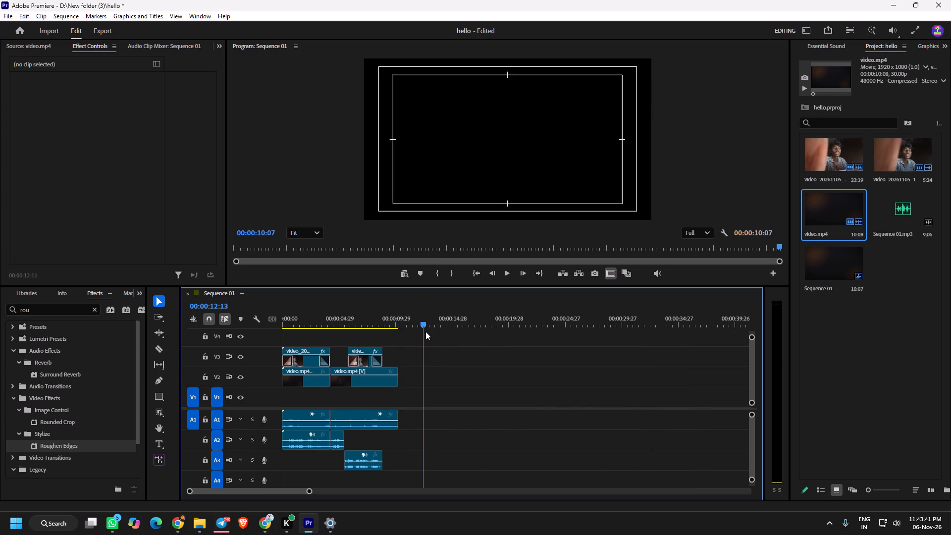
pyautogui.moveTo(425, 331); pyautogui.dragTo(426, 331)
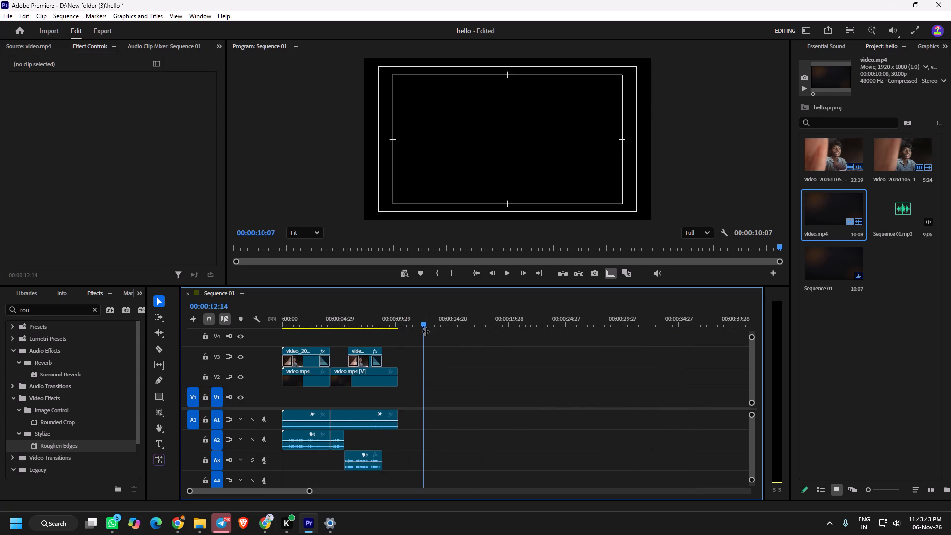
pyautogui.press('o')
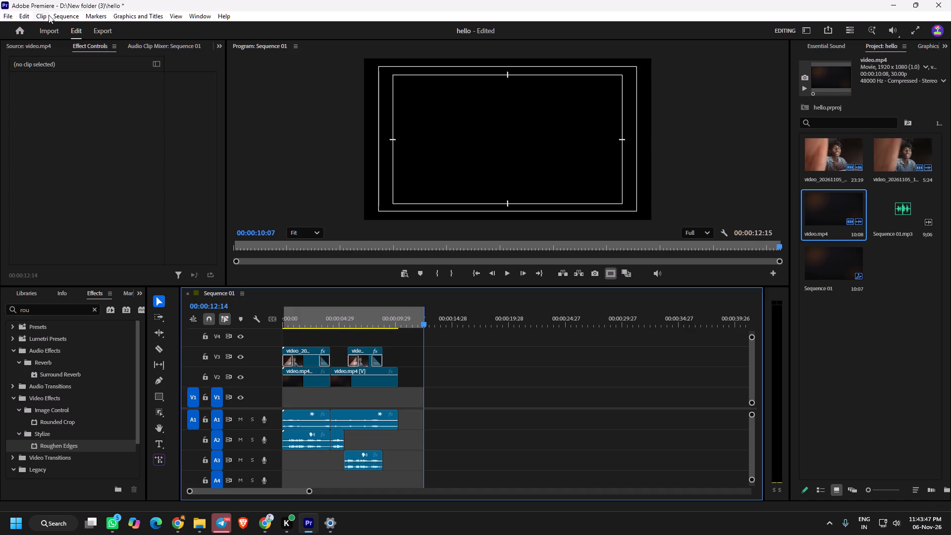
# Render the sequence from In to Out.
pyautogui.click(62, 21)
pyautogui.doubleClick(62, 21)
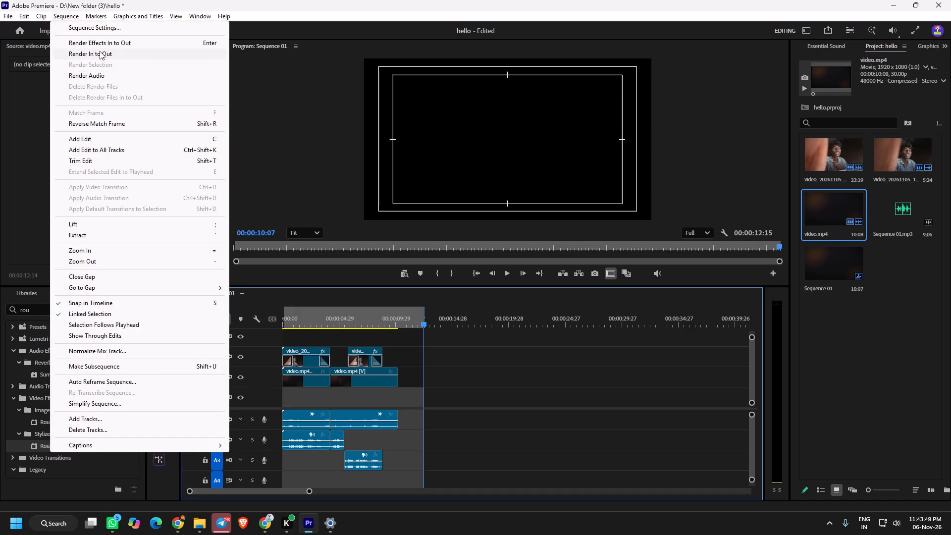
pyautogui.click(100, 51)
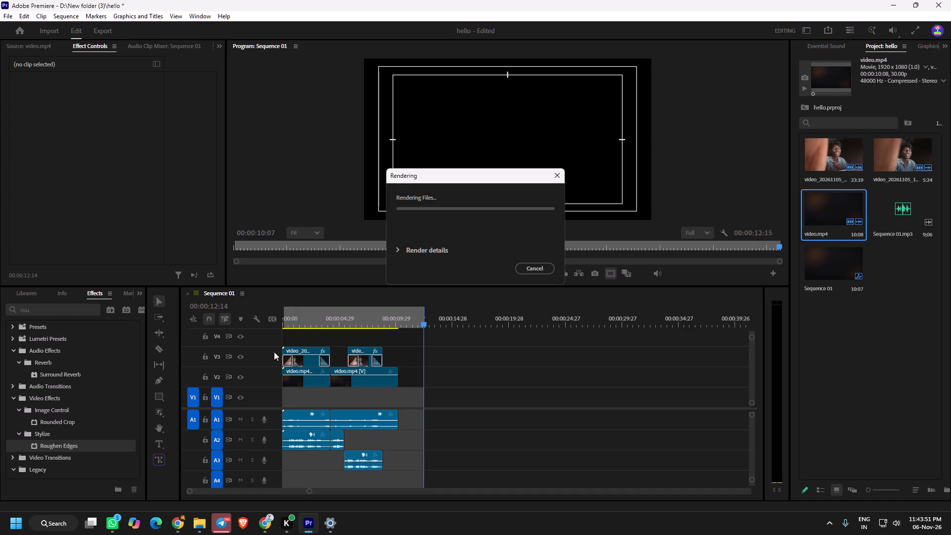
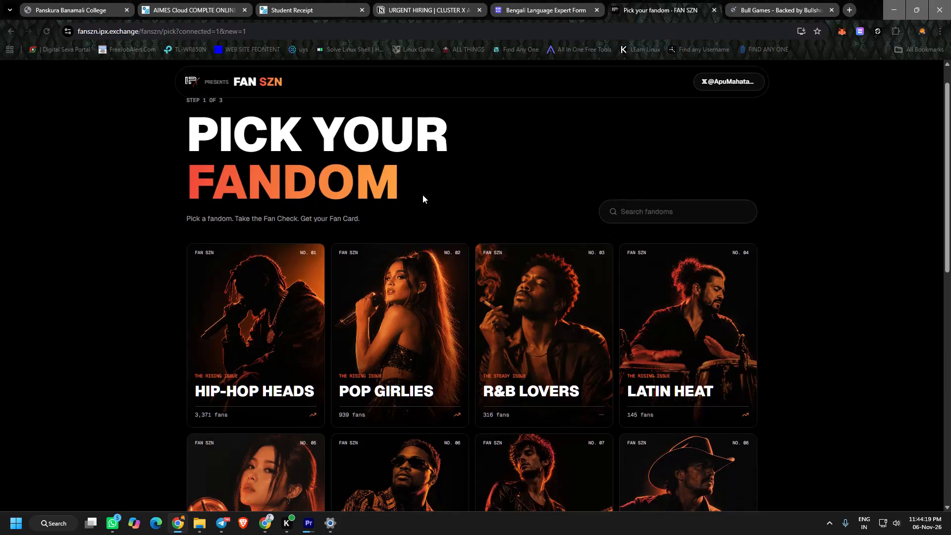
# In Chrome, look through the fandom cards on the Fan SZN page and choose Hip-Hop Heads.
pyautogui.scroll(-1, 508, 170)
pyautogui.scroll(1, 511, 179)
pyautogui.scroll(-5, 512, 184)
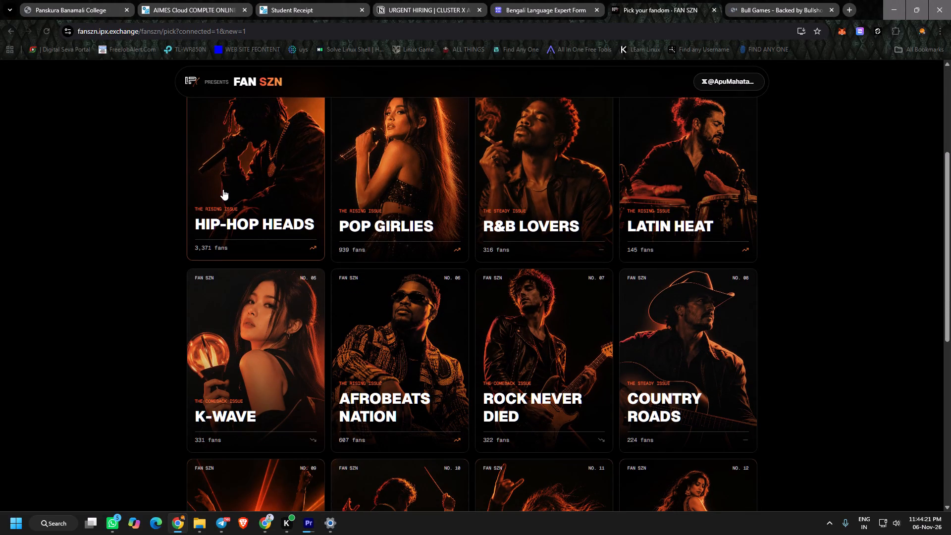
pyautogui.scroll(-7, 223, 189)
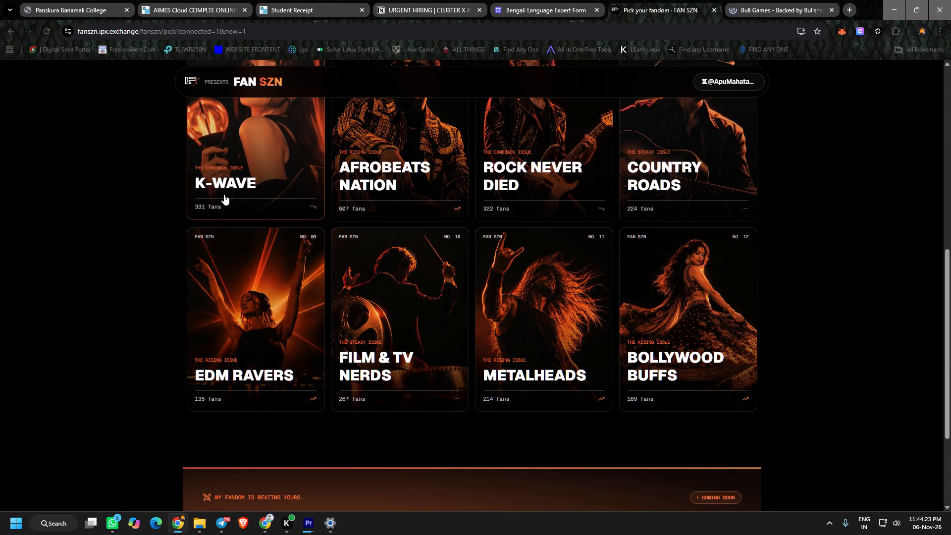
pyautogui.scroll(-13, 224, 194)
pyautogui.scroll(11, 224, 194)
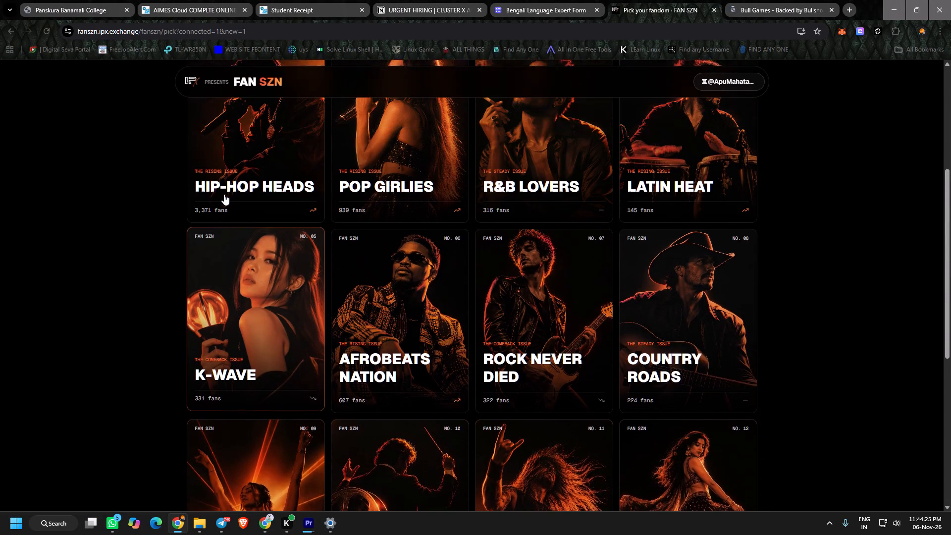
pyautogui.scroll(15, 224, 194)
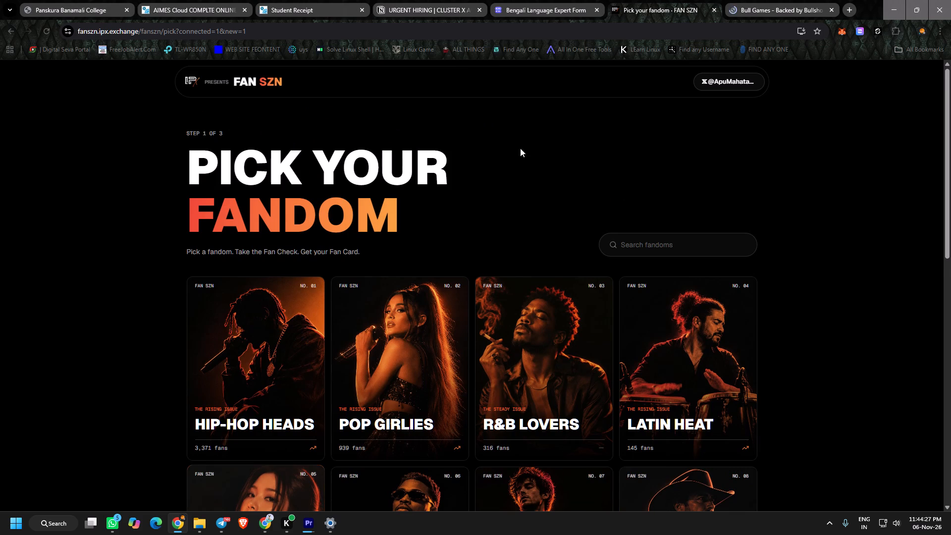
pyautogui.click(249, 349)
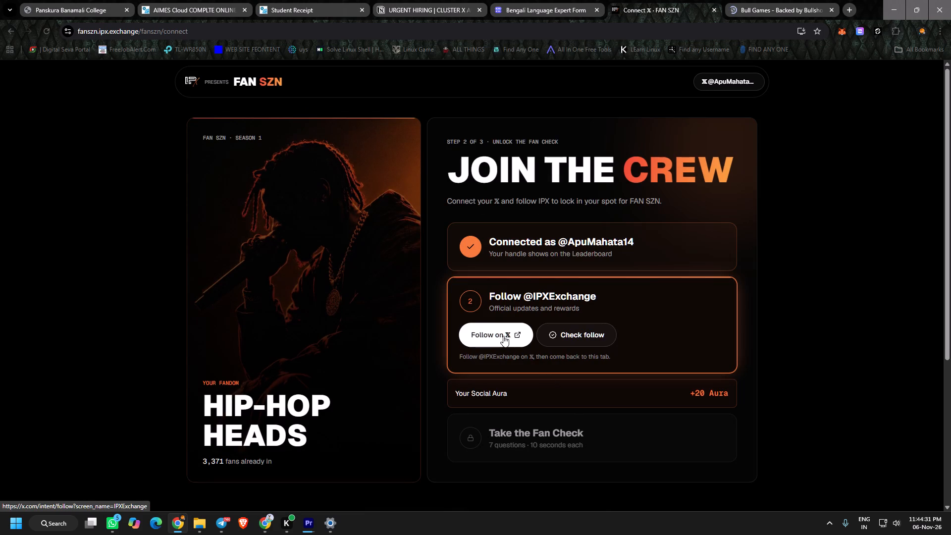
pyautogui.click(491, 336)
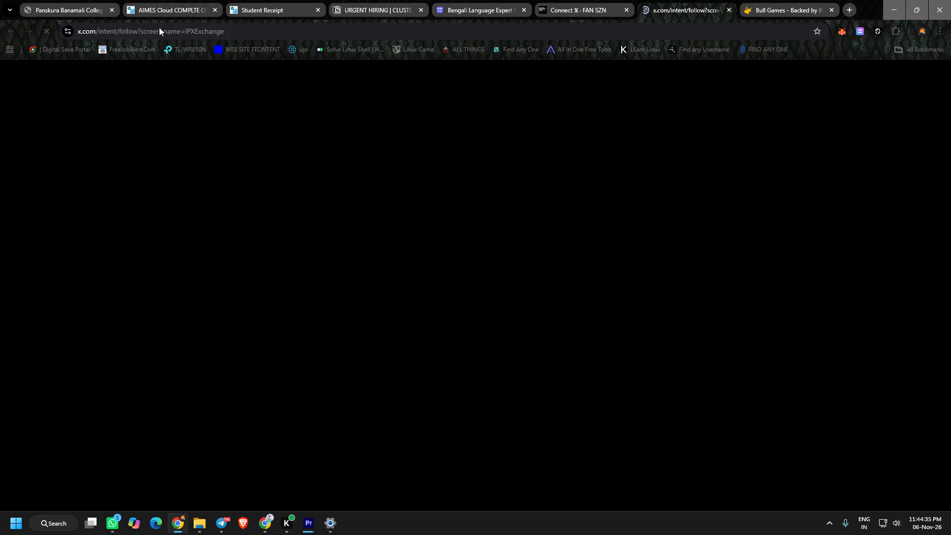
pyautogui.click(615, 0)
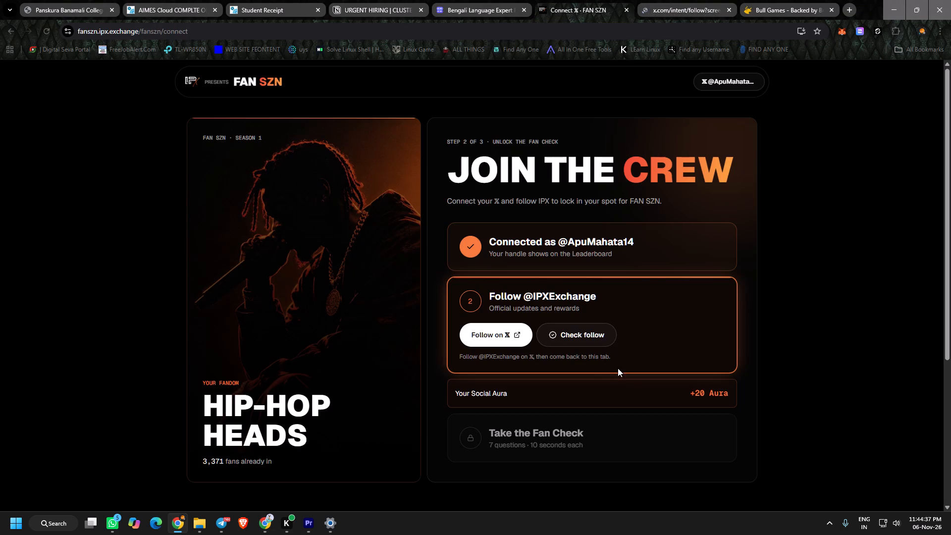
pyautogui.click(561, 339)
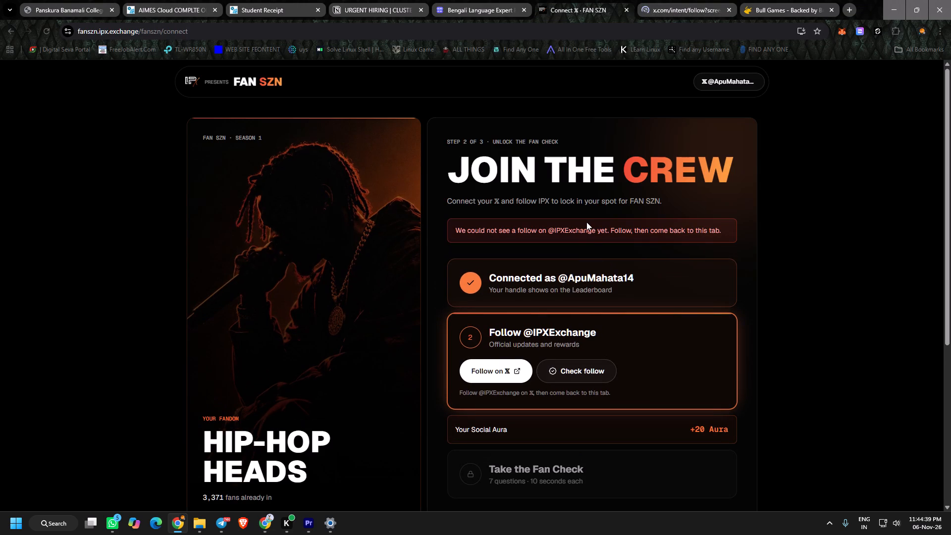
pyautogui.click(685, 3)
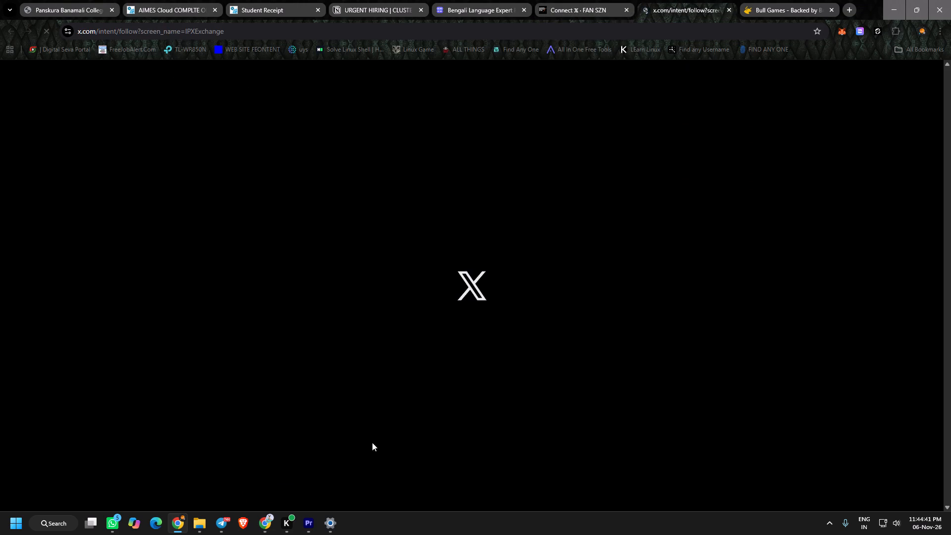
# Switch to Premiere and shift all video and audio clips about 00:00:01:09 later on the timeline.
pyautogui.click(313, 520)
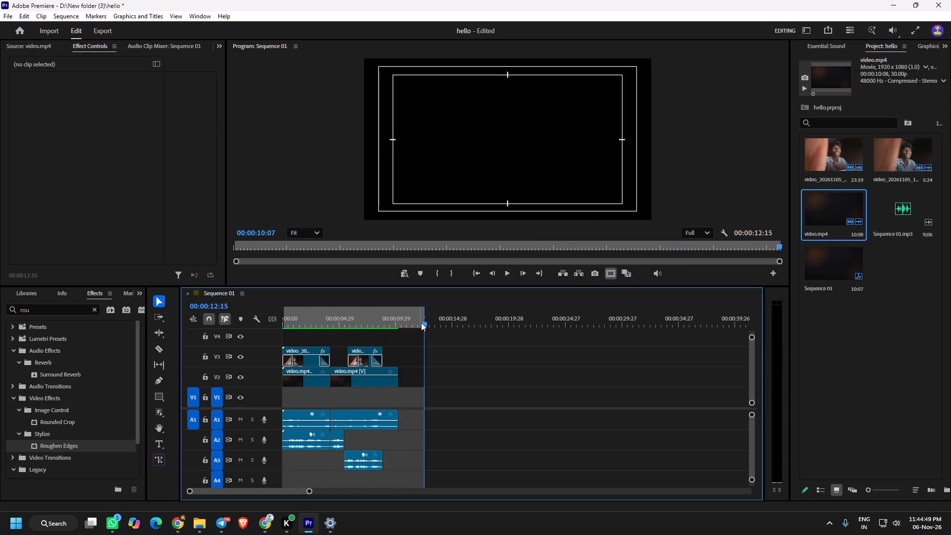
pyautogui.moveTo(422, 322); pyautogui.dragTo(207, 361)
pyautogui.moveTo(298, 338); pyautogui.dragTo(409, 479)
pyautogui.moveTo(352, 414); pyautogui.dragTo(366, 415)
# Play the sequence from the start to review the shifted opening.
pyautogui.click(292, 346)
pyautogui.press('space')
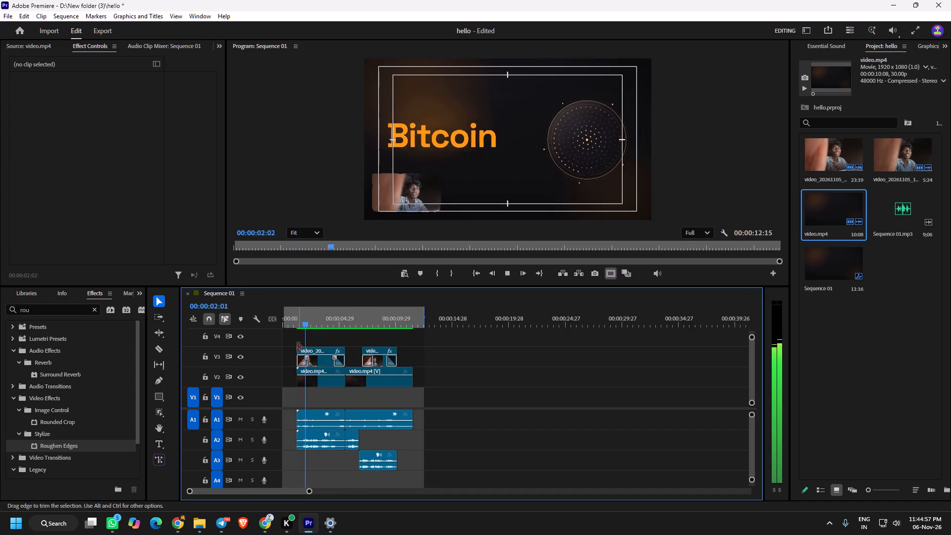
pyautogui.keyDown('ctrl'); pyautogui.scroll(4, 297, 359); pyautogui.keyUp('ctrl')
pyautogui.keyDown('ctrl'); pyautogui.scroll(-4, 300, 365); pyautogui.keyUp('ctrl')
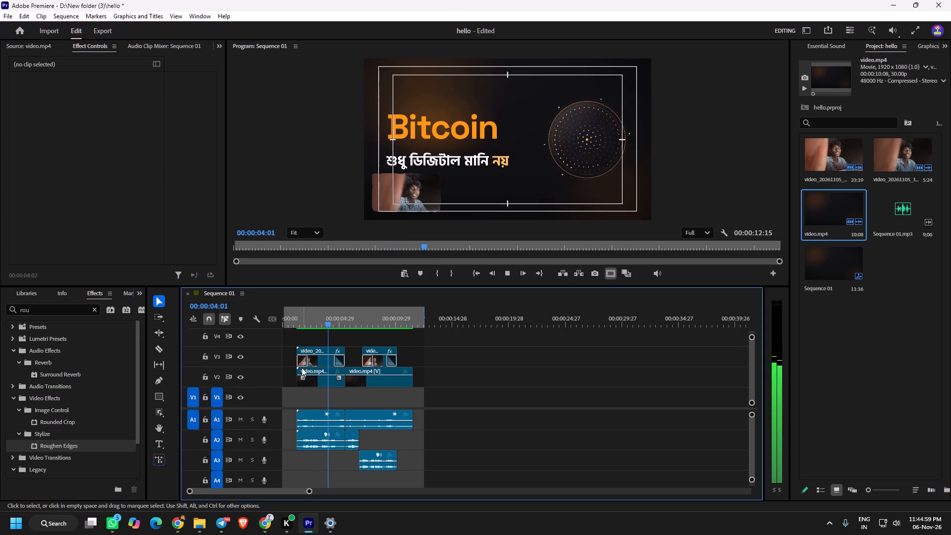
# Add a transition of about 22 frames to the start of the first video.mp4 clip on V2.
pyautogui.click(305, 383)
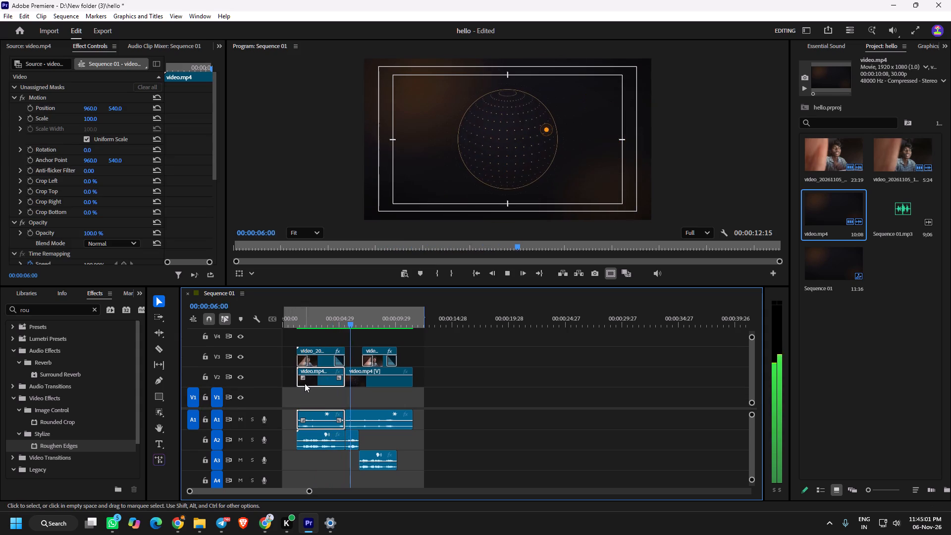
pyautogui.press('space')
pyautogui.click(303, 379)
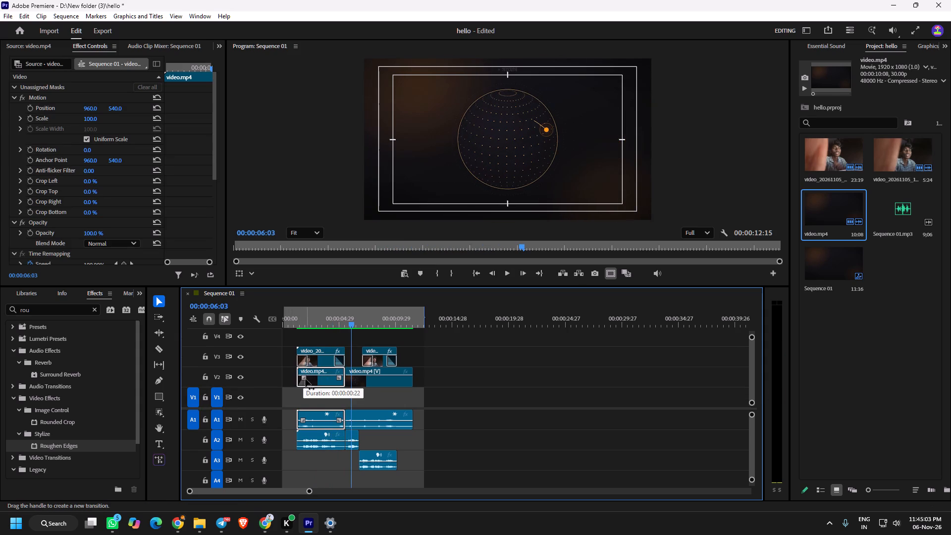
# Replay the opening seconds to check the transition at the start of the first V2 clip.
pyautogui.click(293, 323)
pyautogui.press('space')
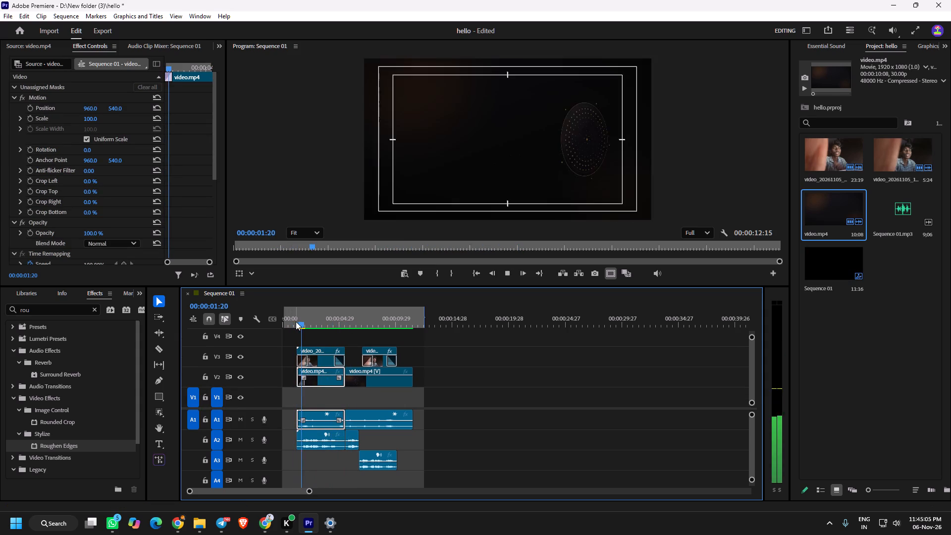
pyautogui.press('space')
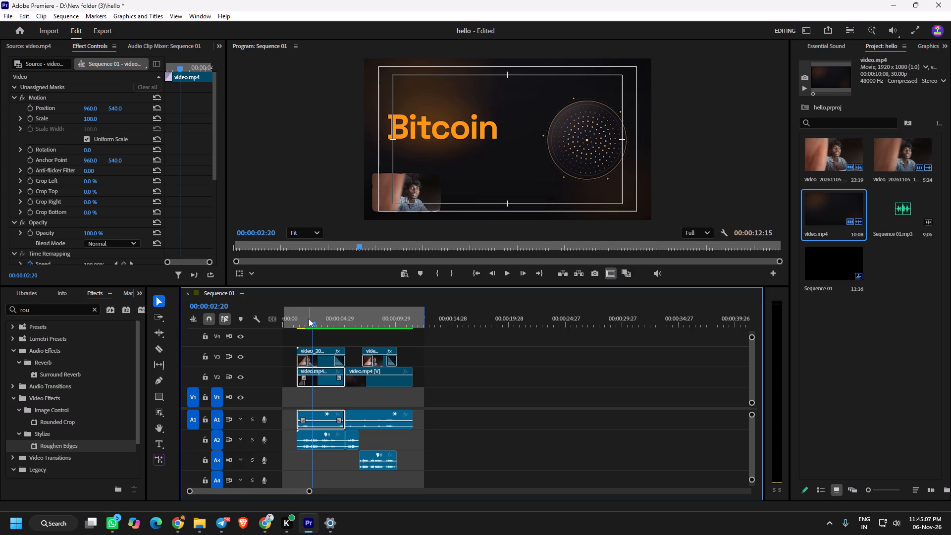
pyautogui.moveTo(308, 320); pyautogui.dragTo(280, 339)
pyautogui.press('space')
pyautogui.press('space')
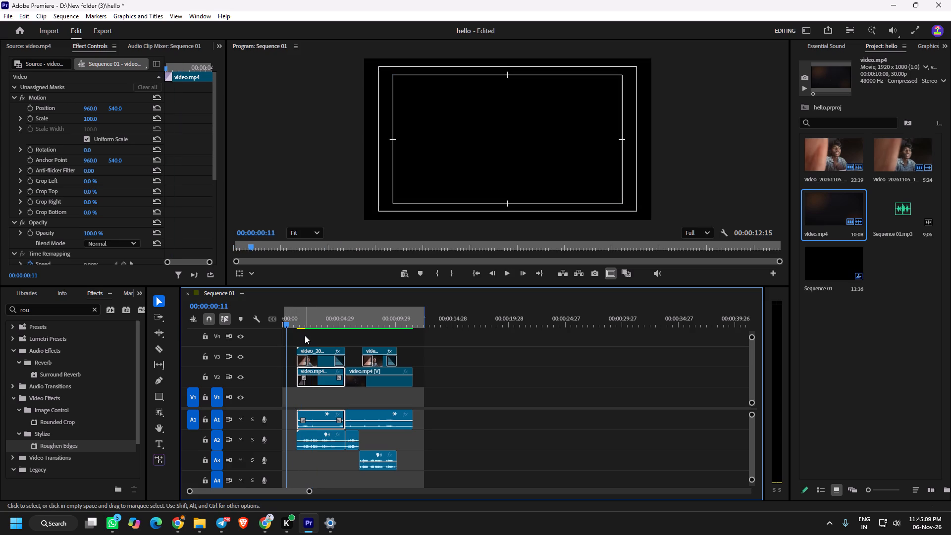
pyautogui.press('space')
pyautogui.press('space')
# Move all video and audio clips together earlier so that the first ones start at 00:00:00:15.
pyautogui.moveTo(329, 341); pyautogui.dragTo(407, 456)
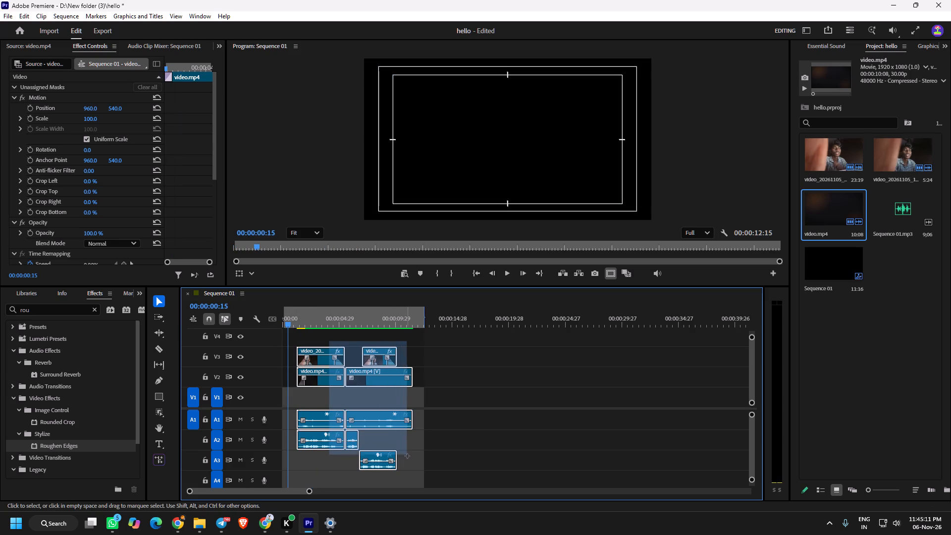
pyautogui.moveTo(407, 456); pyautogui.dragTo(406, 453)
pyautogui.moveTo(372, 414); pyautogui.dragTo(365, 416)
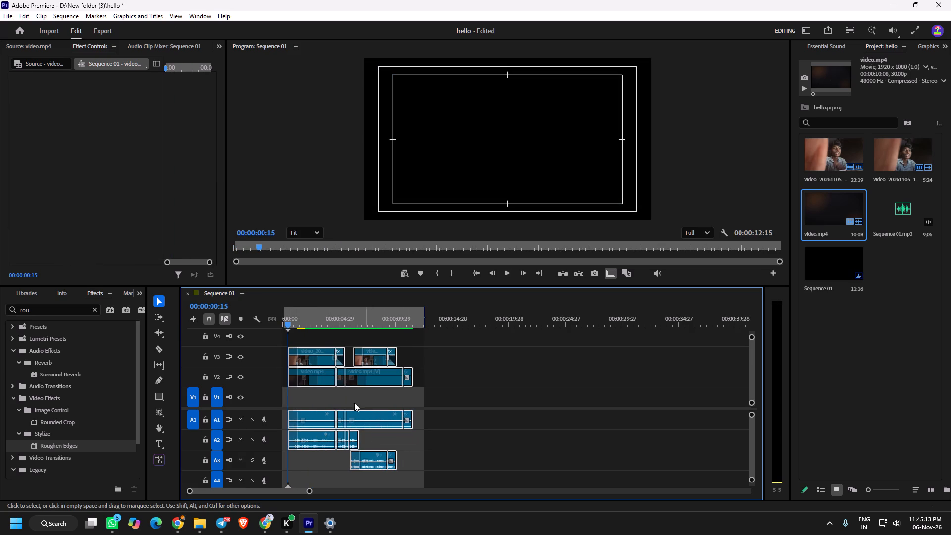
pyautogui.click(296, 339)
# Play the whole sequence from the start to review the new timing.
pyautogui.moveTo(289, 320); pyautogui.dragTo(270, 328)
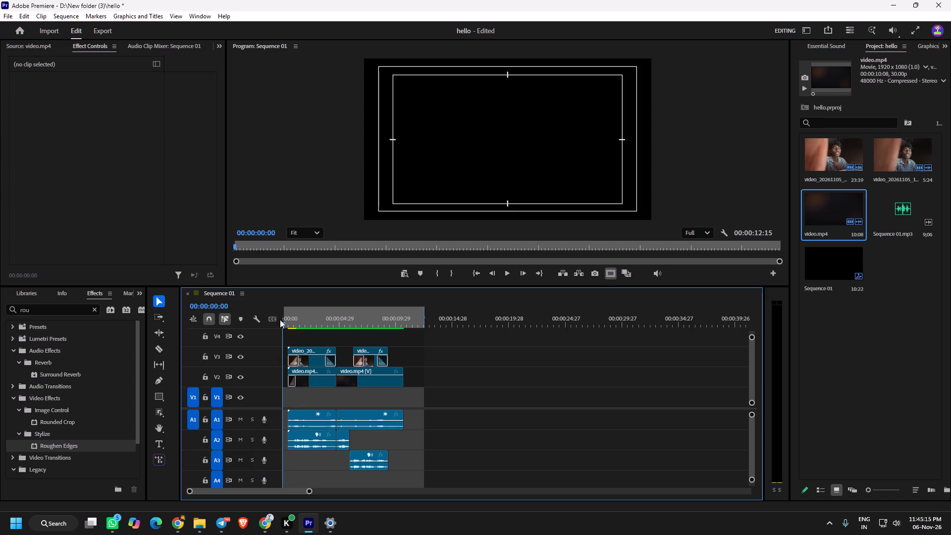
pyautogui.press('space')
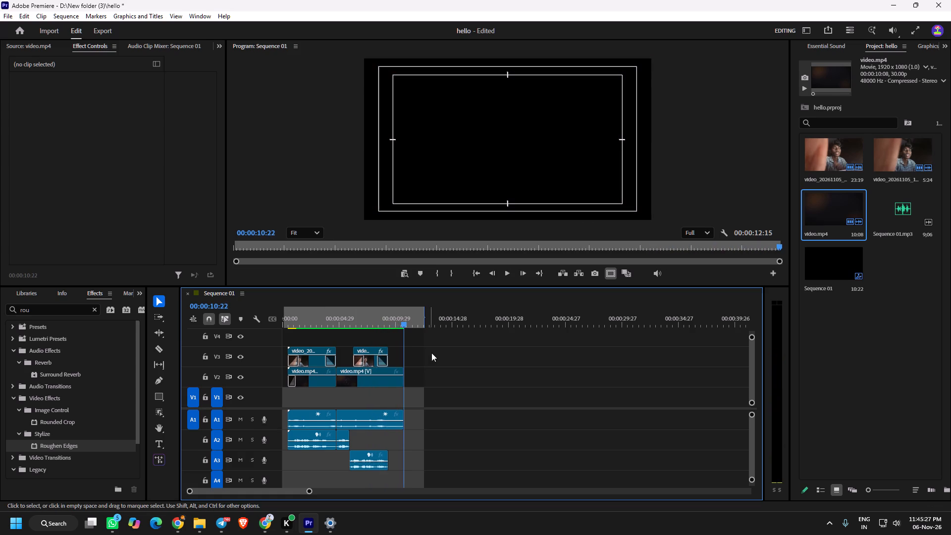
pyautogui.press('space')
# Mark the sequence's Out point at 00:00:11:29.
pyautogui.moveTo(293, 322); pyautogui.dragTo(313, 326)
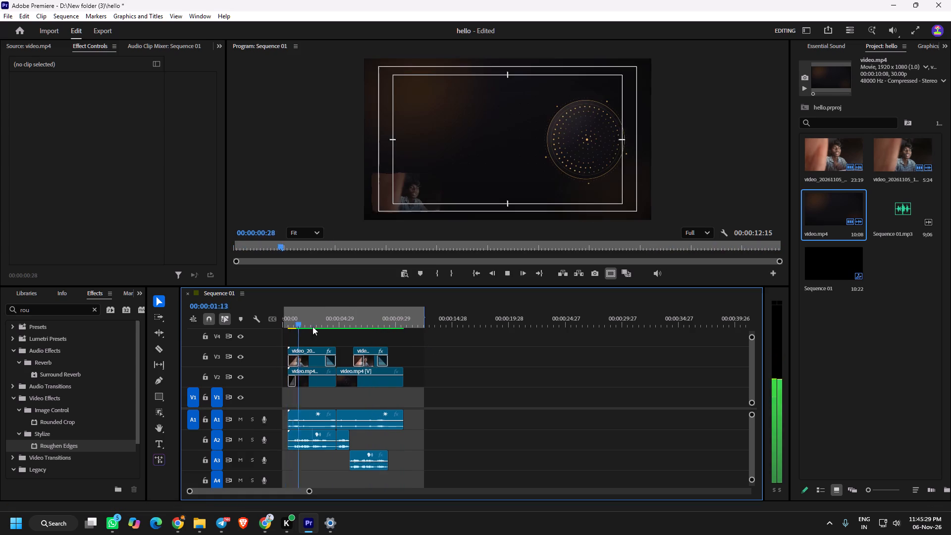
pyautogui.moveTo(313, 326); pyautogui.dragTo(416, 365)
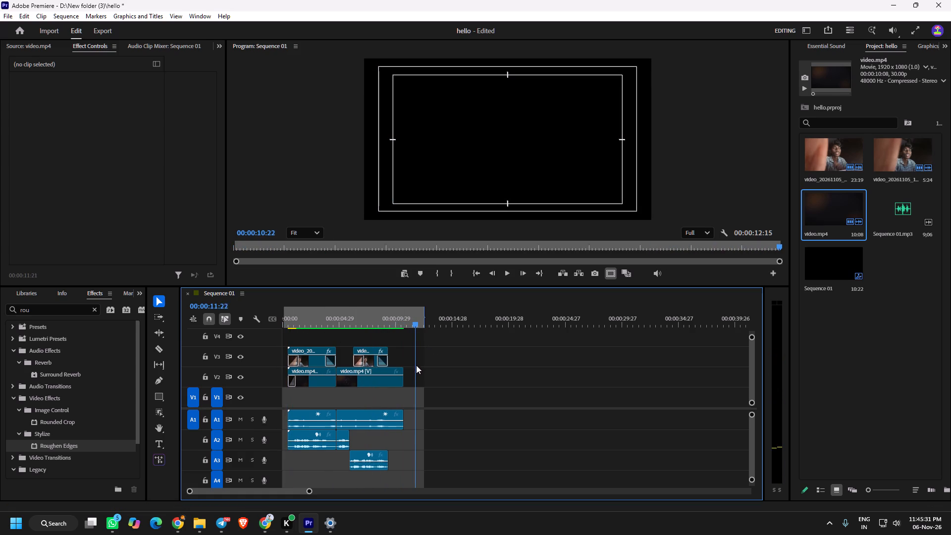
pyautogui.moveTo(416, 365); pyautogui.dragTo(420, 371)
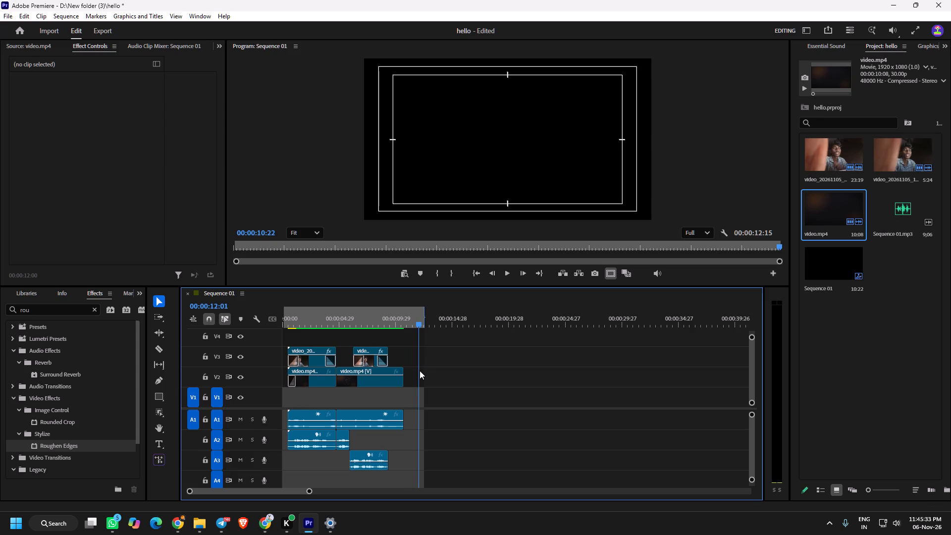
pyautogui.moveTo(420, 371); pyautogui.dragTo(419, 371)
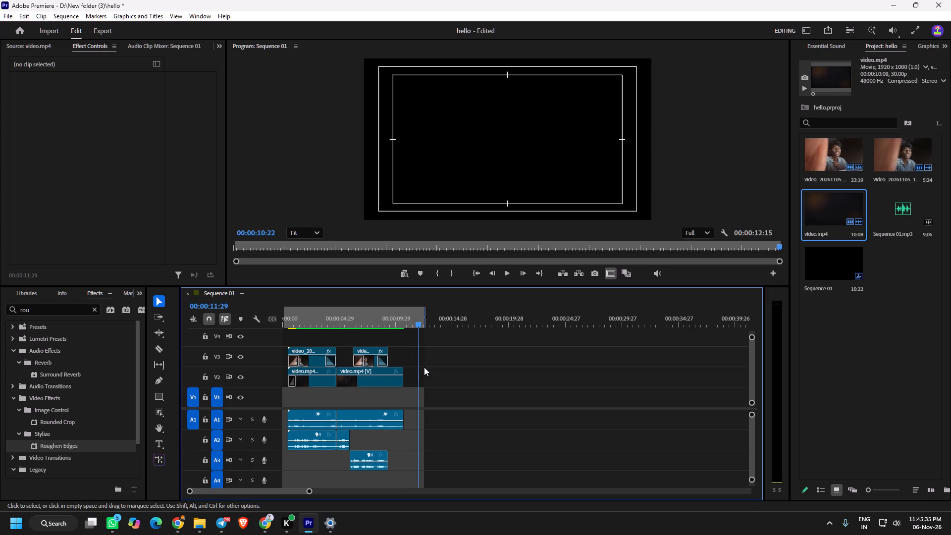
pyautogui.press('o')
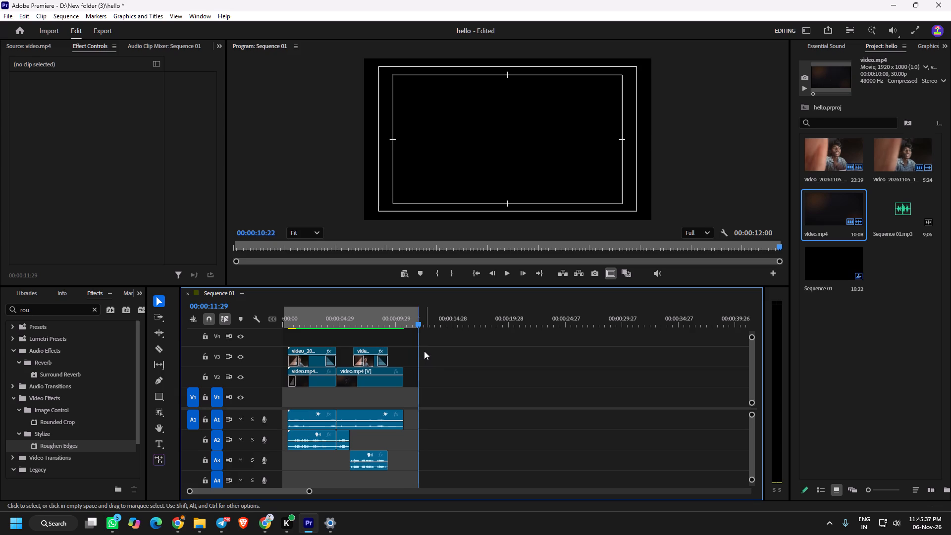
# Add a transition to the end of the last video.mp4 clip on V2.
pyautogui.moveTo(398, 378); pyautogui.dragTo(394, 387)
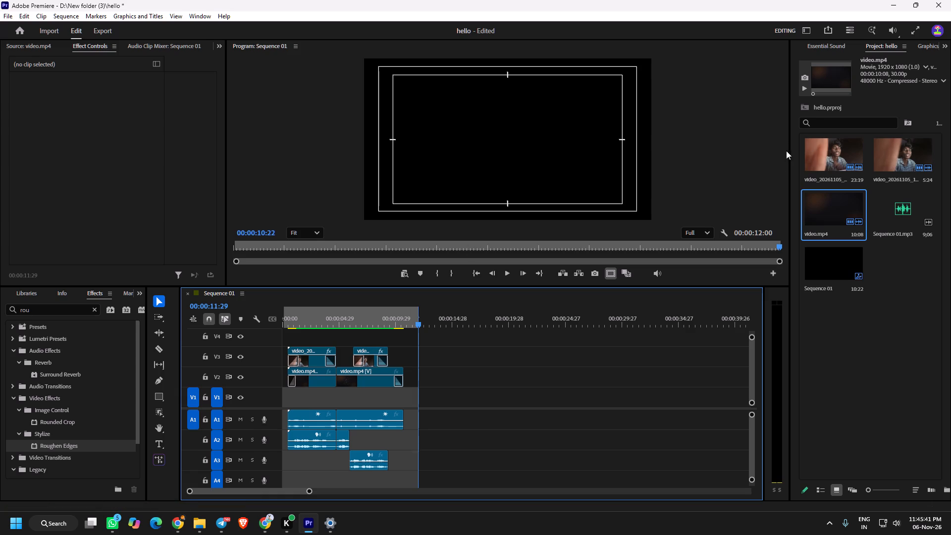
# Mark the sequence's Out point at 00:00:11:00, just past the end of the last clips.
pyautogui.press('Left')
pyautogui.press('Left')
pyautogui.press('Left')
pyautogui.press('Left')
pyautogui.press('Left')
pyautogui.press('Left')
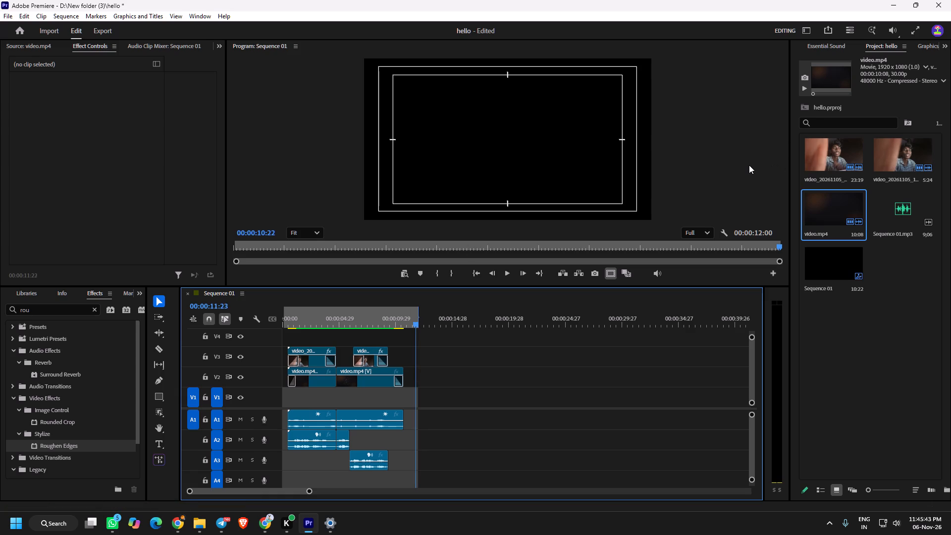
pyautogui.press('Left')
pyautogui.press('Left')
pyautogui.press('Left')
pyautogui.press('Left')
pyautogui.press('Left')
pyautogui.press('Left')
pyautogui.press('Left')
pyautogui.press('Left')
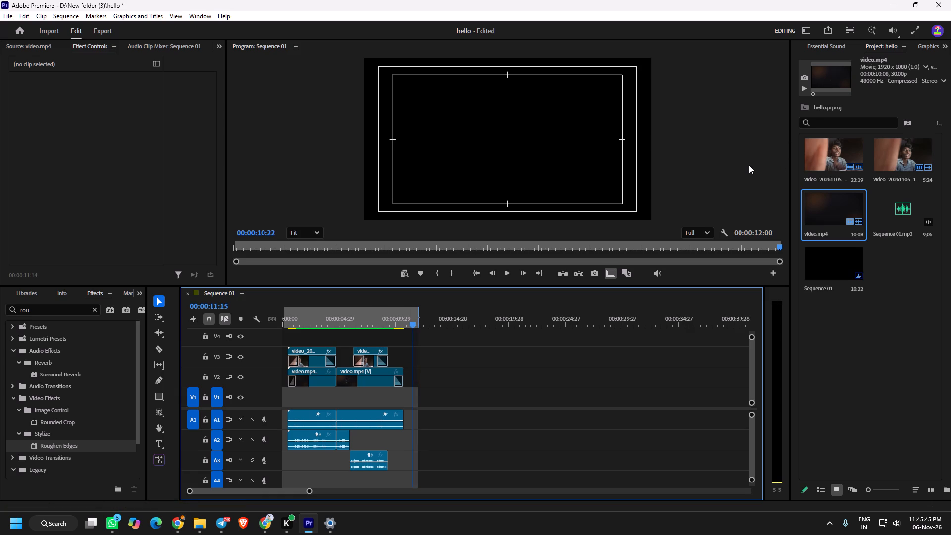
pyautogui.press('Left')
pyautogui.press('Left')
pyautogui.press('Left')
pyautogui.press('Left')
pyautogui.press('Left')
pyautogui.press('Left')
pyautogui.press('Left')
pyautogui.press('Left')
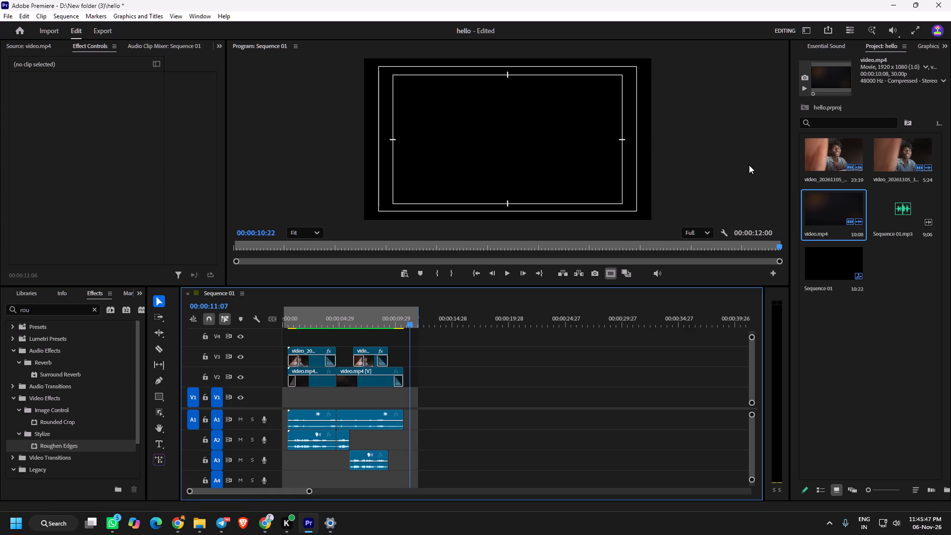
pyautogui.press('Left')
pyautogui.press('Left')
pyautogui.press('Left')
pyautogui.press('Left')
pyautogui.press('Left')
pyautogui.press('Left')
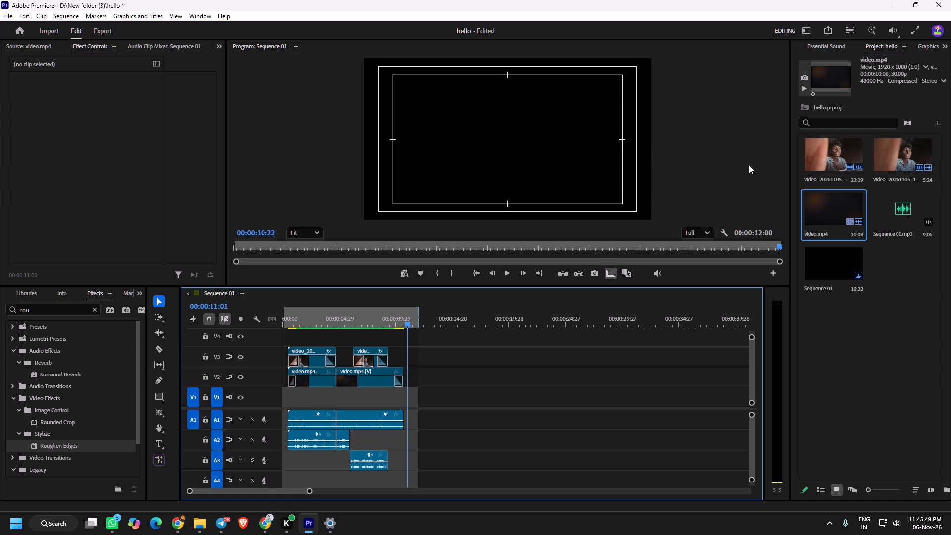
pyautogui.press('Left')
pyautogui.press('o')
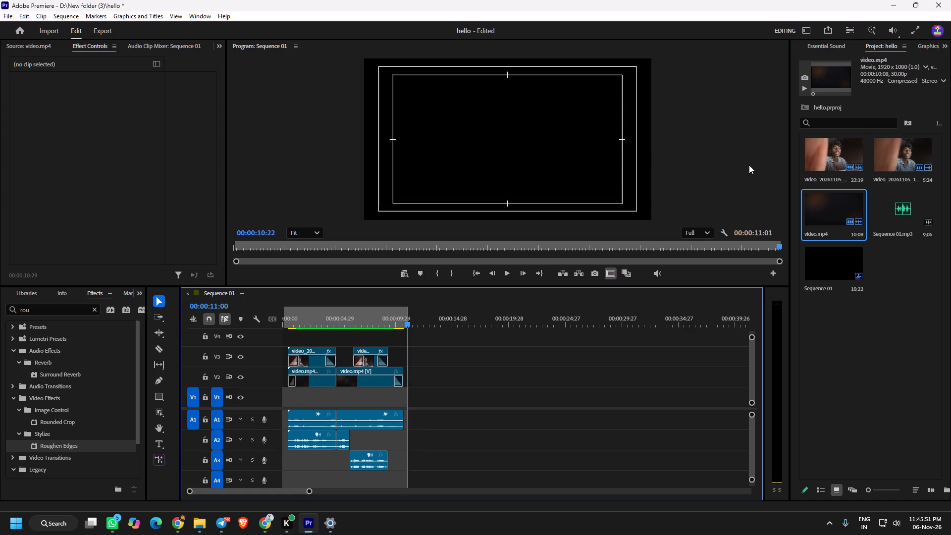
# Render the sequence from In to Out.
pyautogui.click(75, 17)
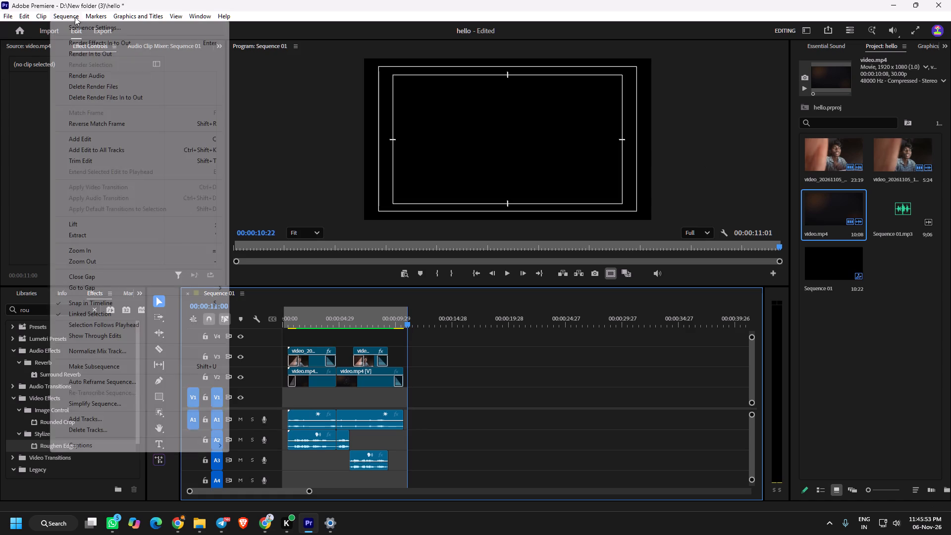
pyautogui.click(100, 53)
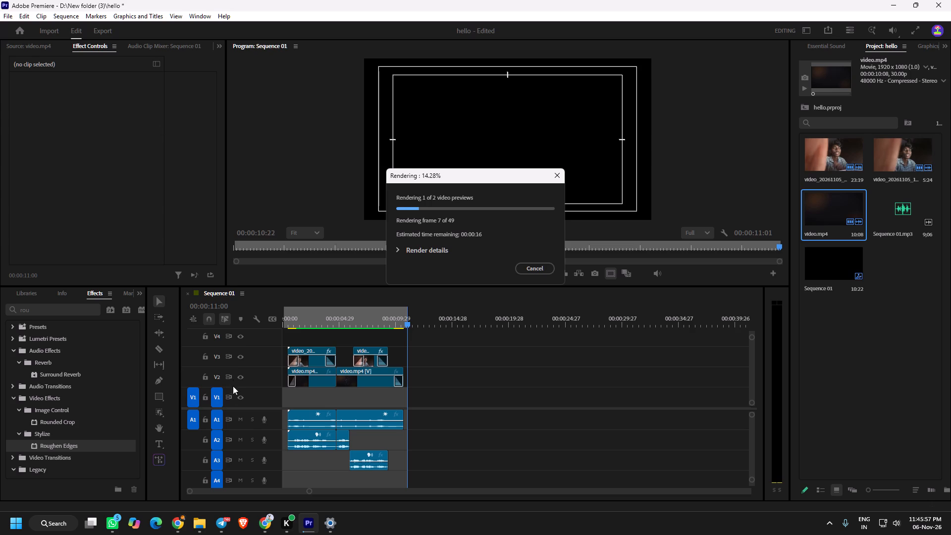
# Switch to File Explorer and open This PC.
pyautogui.click(194, 531)
pyautogui.click(55, 288)
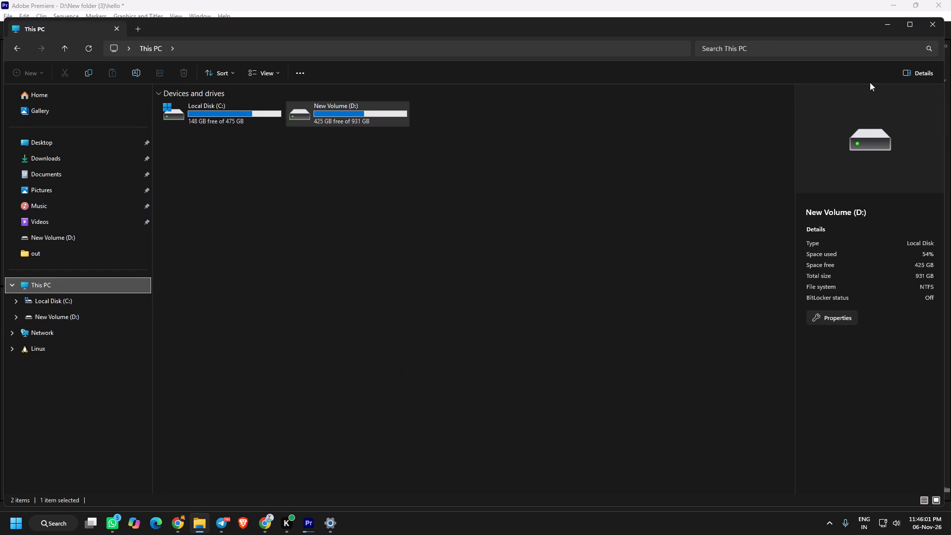
pyautogui.click(894, 22)
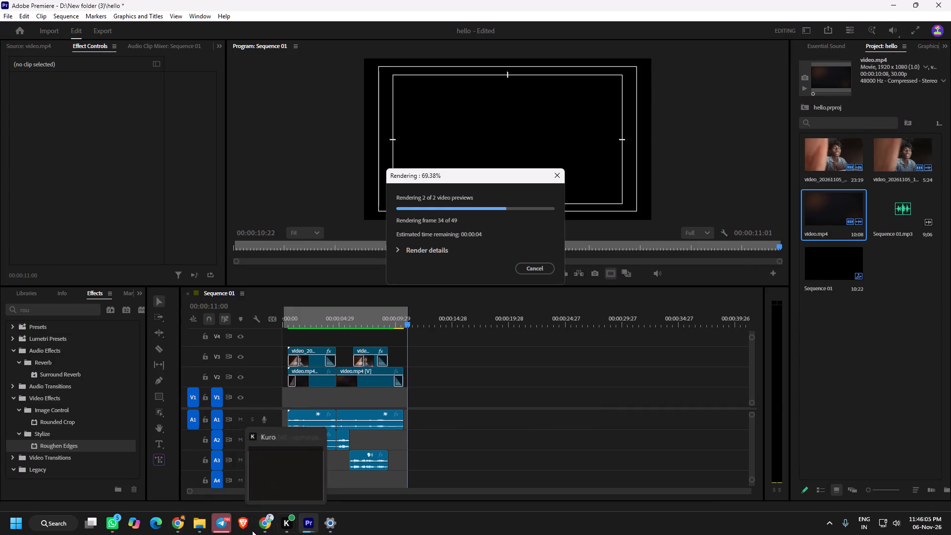
pyautogui.click(182, 530)
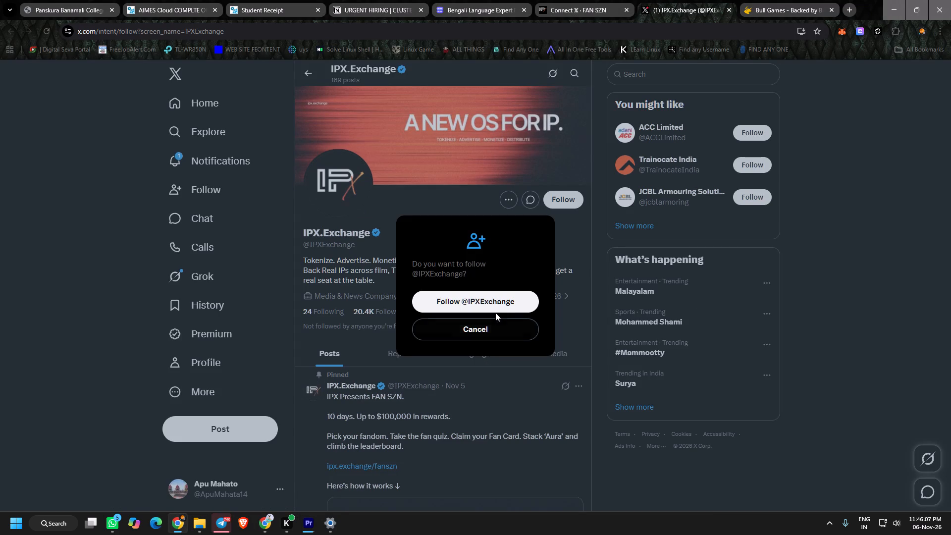
pyautogui.click(496, 304)
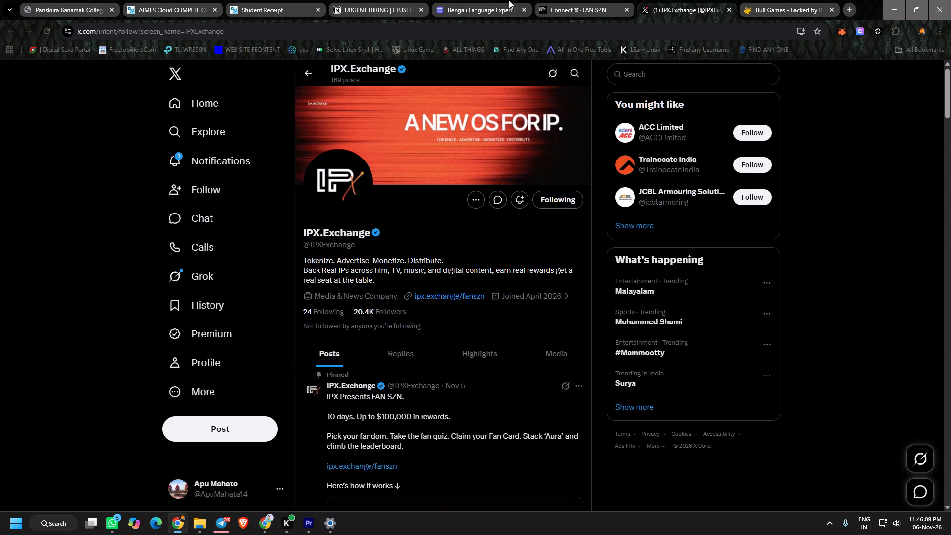
# Return to the FAN SZN connect page and start the Fan Check quiz.
pyautogui.click(567, 0)
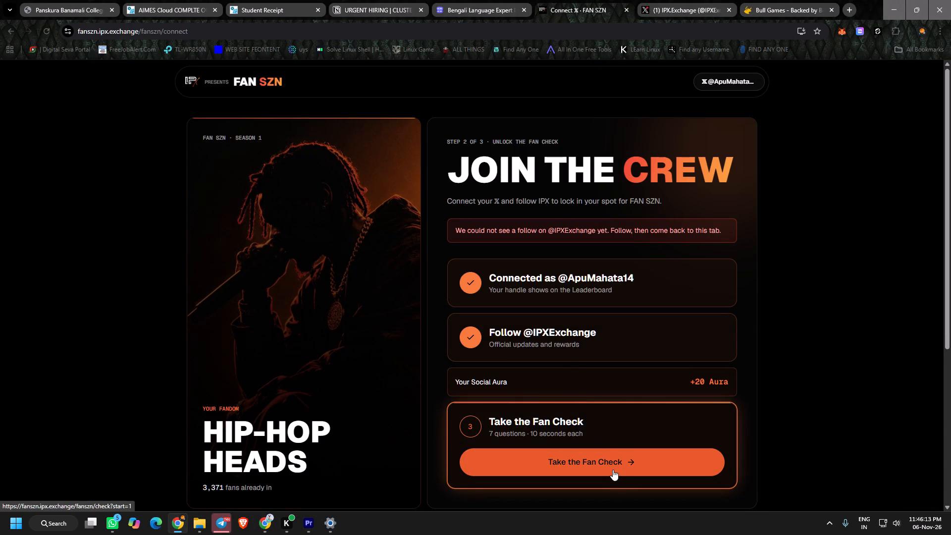
pyautogui.click(607, 454)
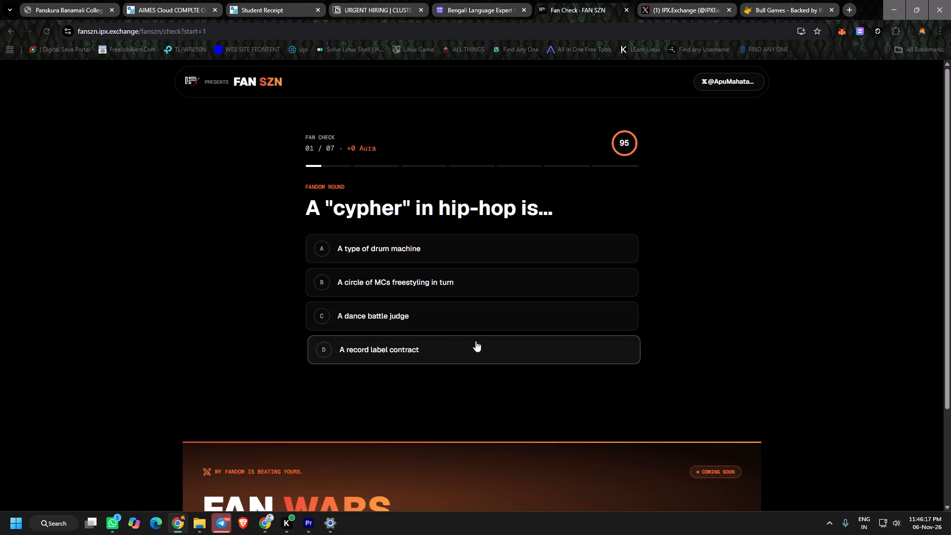
# Answer the first Fan Check question, on what a "cypher" in hip-hop is.
pyautogui.click(400, 243)
pyautogui.click(396, 285)
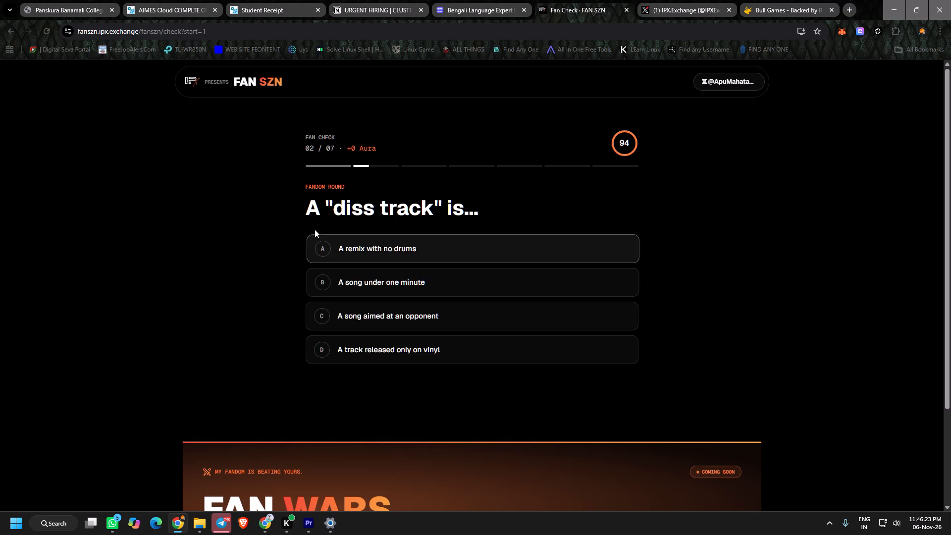
# Copy the "diss track" question with its four answer options and search Google for it in a new tab.
pyautogui.moveTo(288, 208); pyautogui.dragTo(493, 216)
pyautogui.rightClick(445, 216)
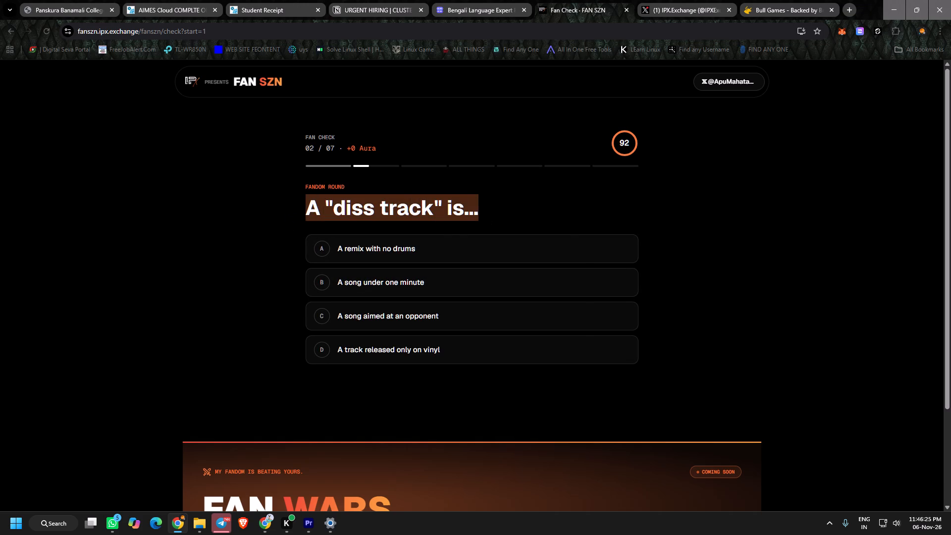
pyautogui.click(464, 233)
pyautogui.moveTo(303, 204); pyautogui.dragTo(307, 209)
pyautogui.moveTo(307, 209); pyautogui.dragTo(463, 371)
pyautogui.moveTo(543, 399); pyautogui.dragTo(314, 247)
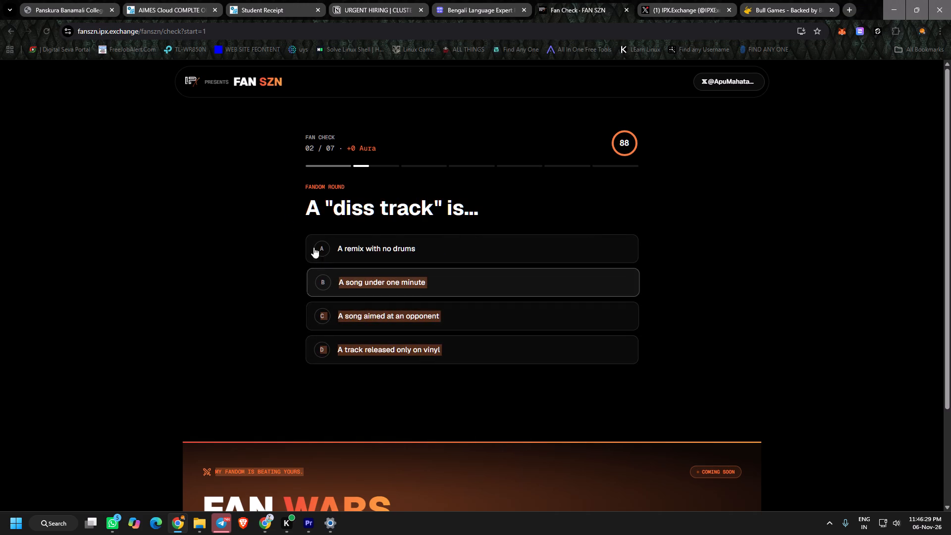
pyautogui.moveTo(314, 247); pyautogui.dragTo(290, 198)
pyautogui.rightClick(332, 202)
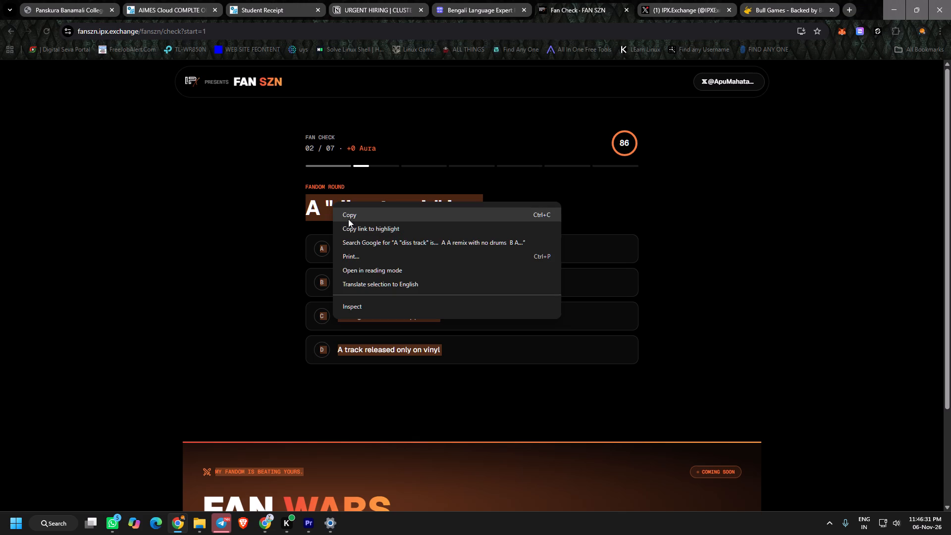
pyautogui.click(348, 219)
pyautogui.click(850, 5)
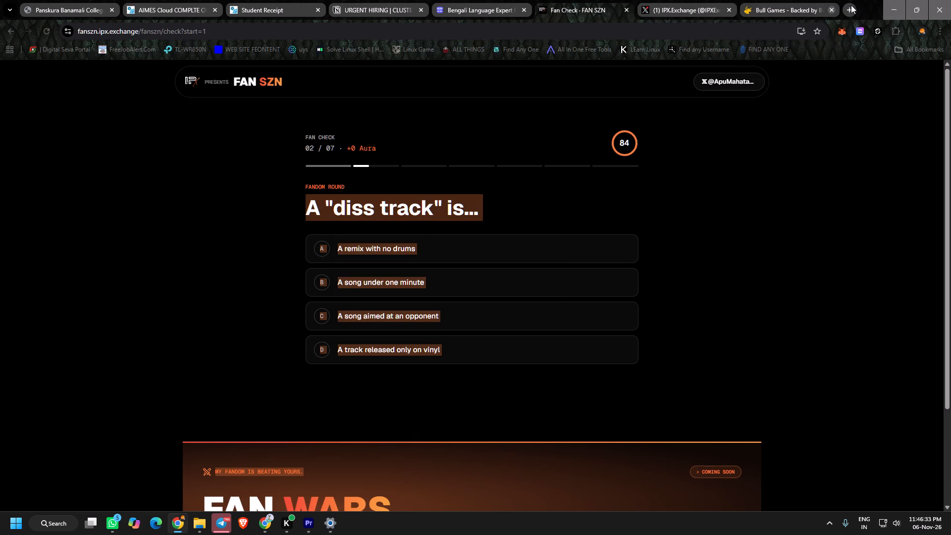
pyautogui.hotkey('ctrl', 'v')
pyautogui.press('Return')
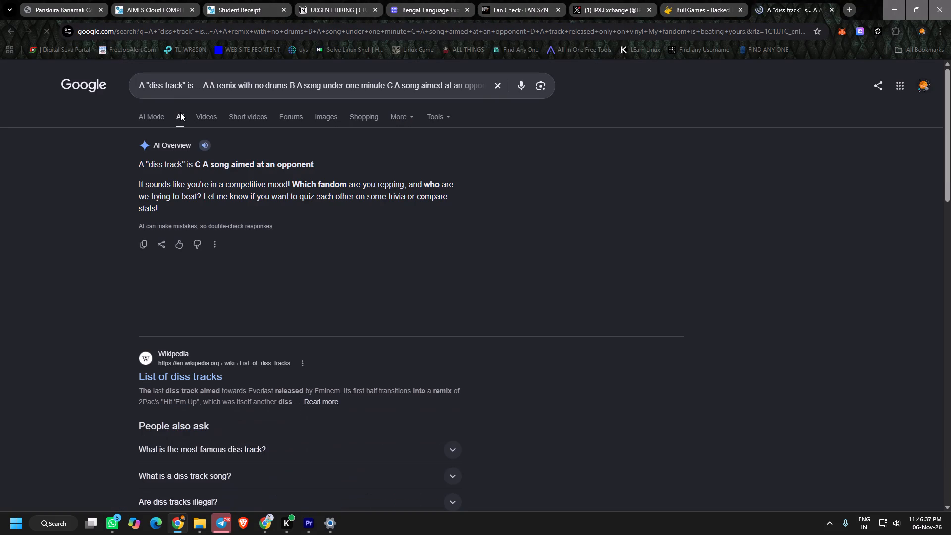
# Return to the Fan Check and answer the "diss track" question with "A song aimed at an opponent".
pyautogui.click(668, 6)
pyautogui.click(598, 0)
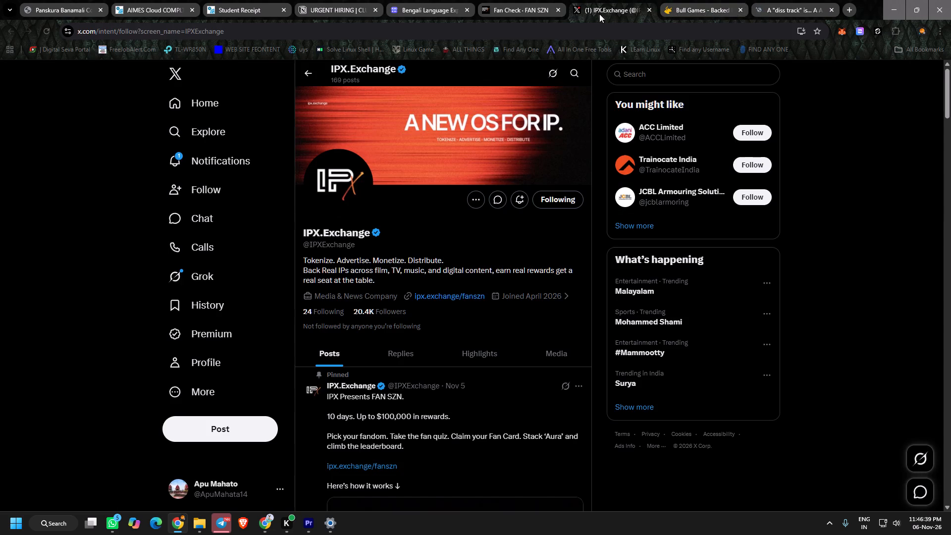
pyautogui.click(512, 0)
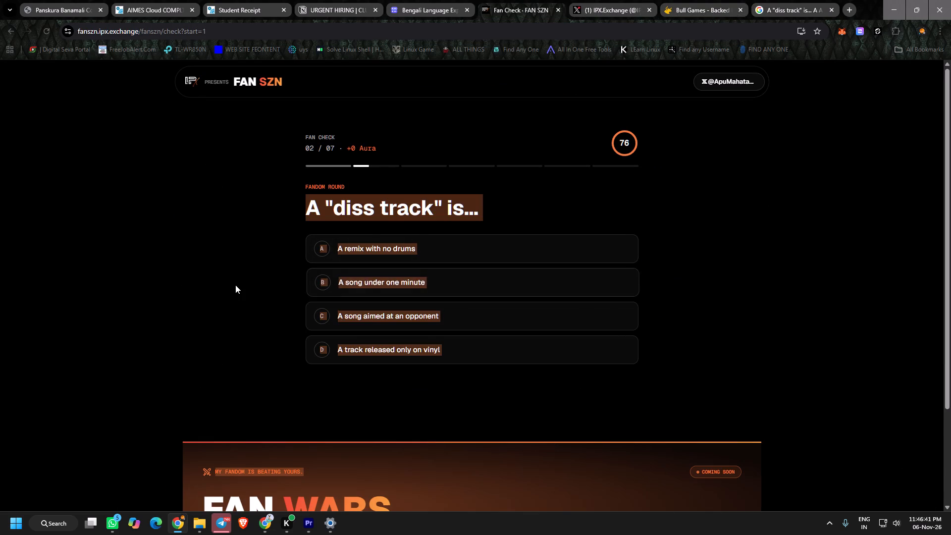
pyautogui.click(235, 285)
pyautogui.click(363, 316)
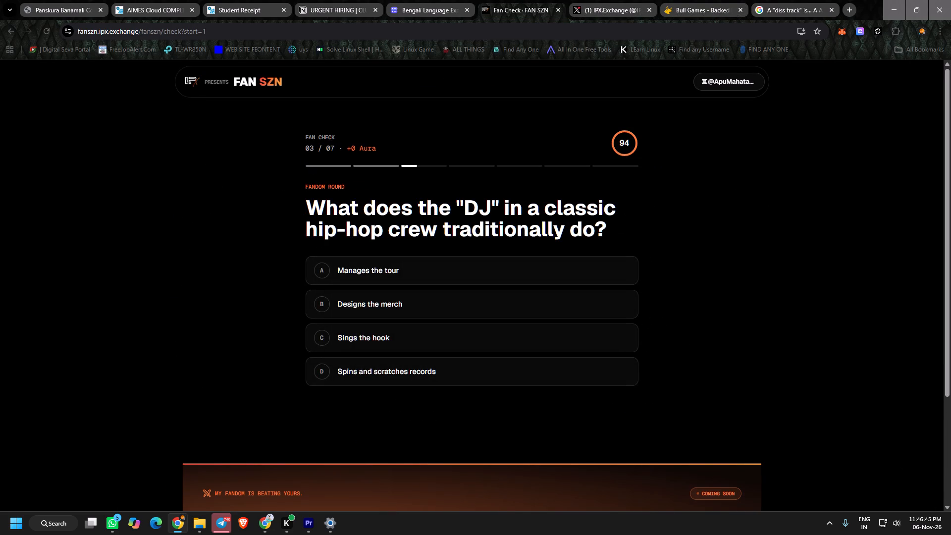
# Copy the question about the "DJ" in a classic hip-hop crew with its options and search Google for it in the existing results page.
pyautogui.moveTo(307, 203); pyautogui.dragTo(431, 387)
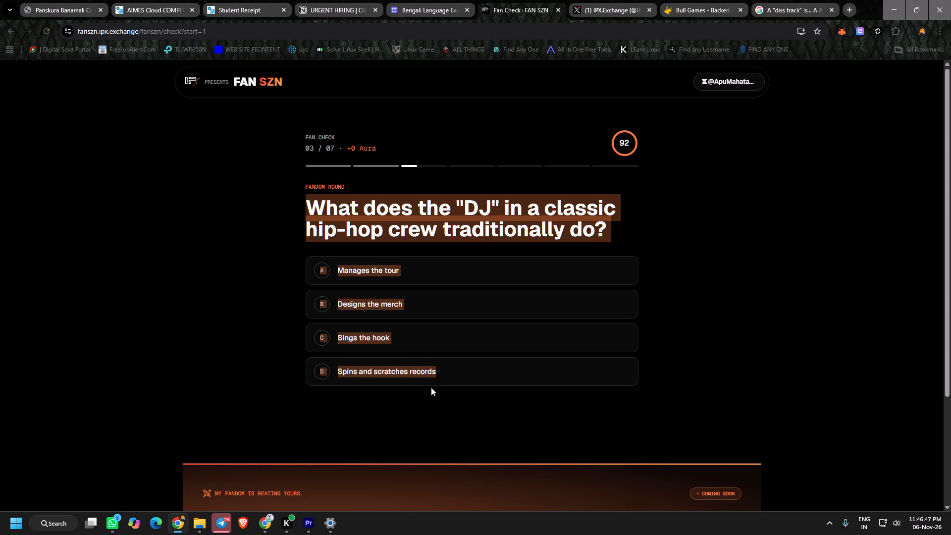
pyautogui.moveTo(431, 387); pyautogui.dragTo(431, 387)
pyautogui.rightClick(407, 208)
pyautogui.click(429, 225)
pyautogui.click(765, 0)
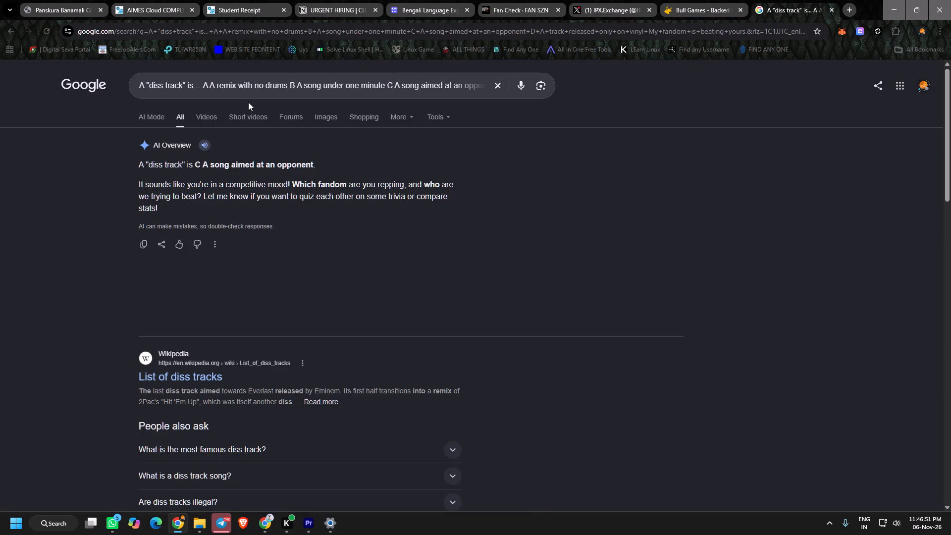
pyautogui.tripleClick(243, 91)
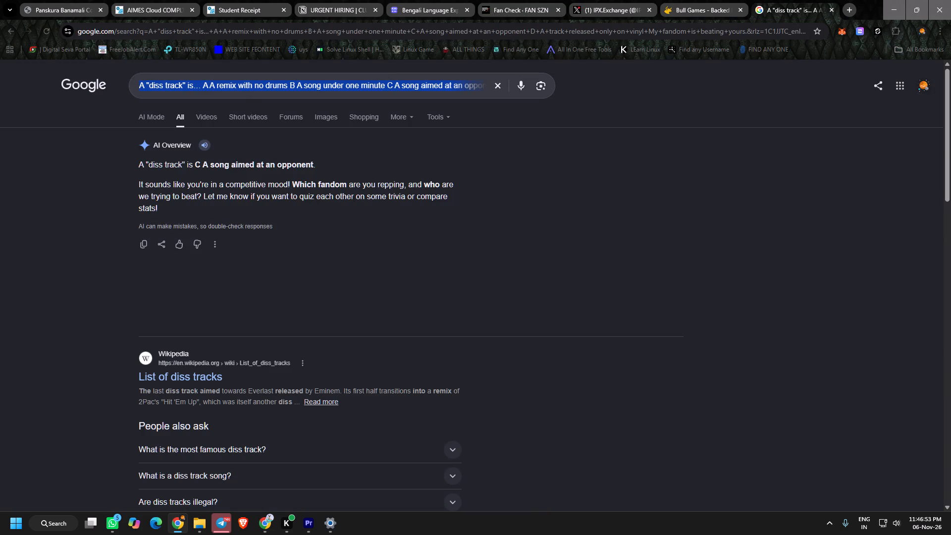
pyautogui.hotkey('ctrl', 'v')
pyautogui.press('Return')
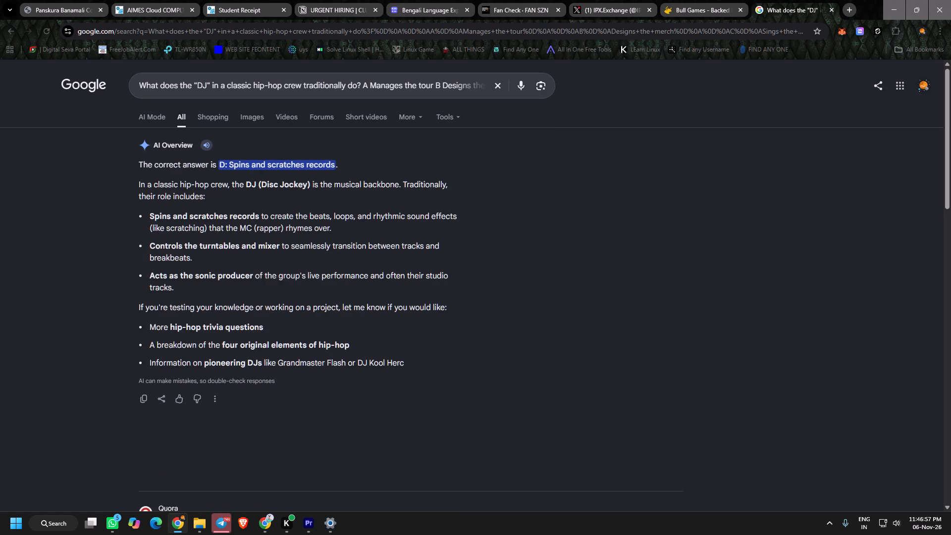
# Return to the Fan Check and answer the "DJ" question with "Spins and scratches records".
pyautogui.click(526, 0)
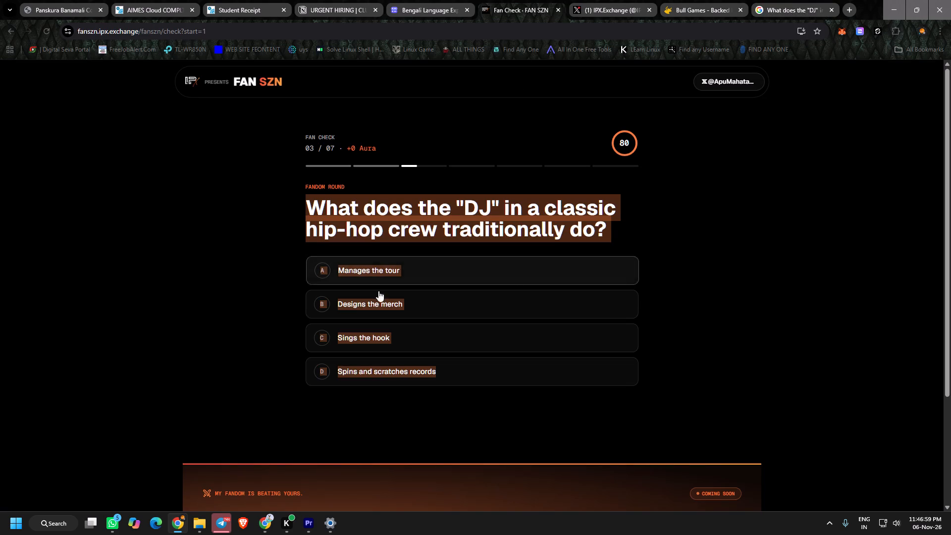
pyautogui.click(273, 291)
pyautogui.click(369, 376)
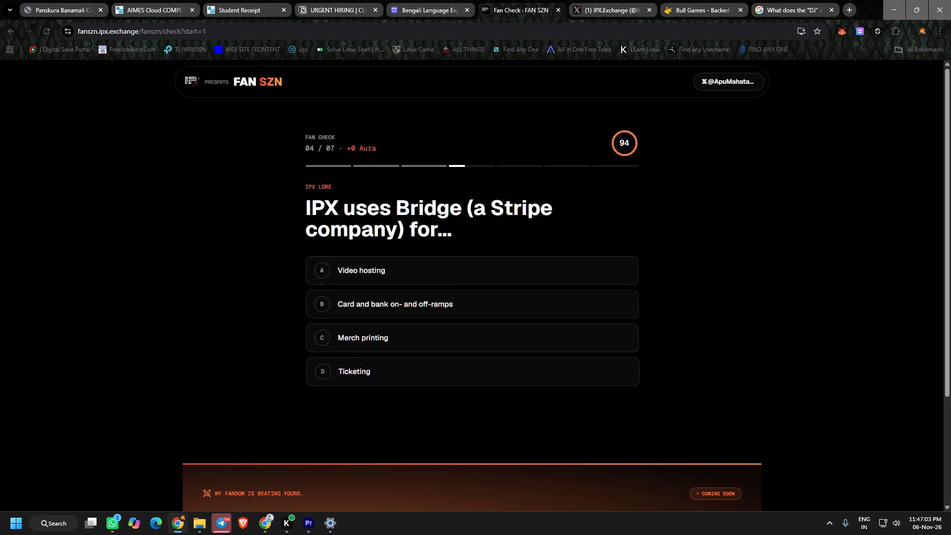
# Copy the question about what IPX uses Bridge for, including its options, and search Google for it.
pyautogui.moveTo(305, 195); pyautogui.dragTo(457, 412)
pyautogui.rightClick(412, 222)
pyautogui.click(434, 235)
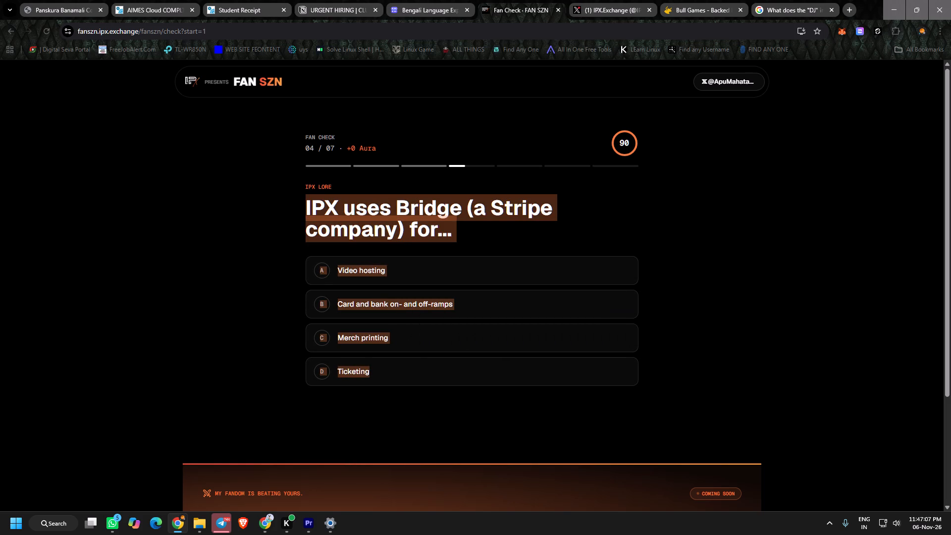
pyautogui.click(778, 0)
pyautogui.doubleClick(226, 84)
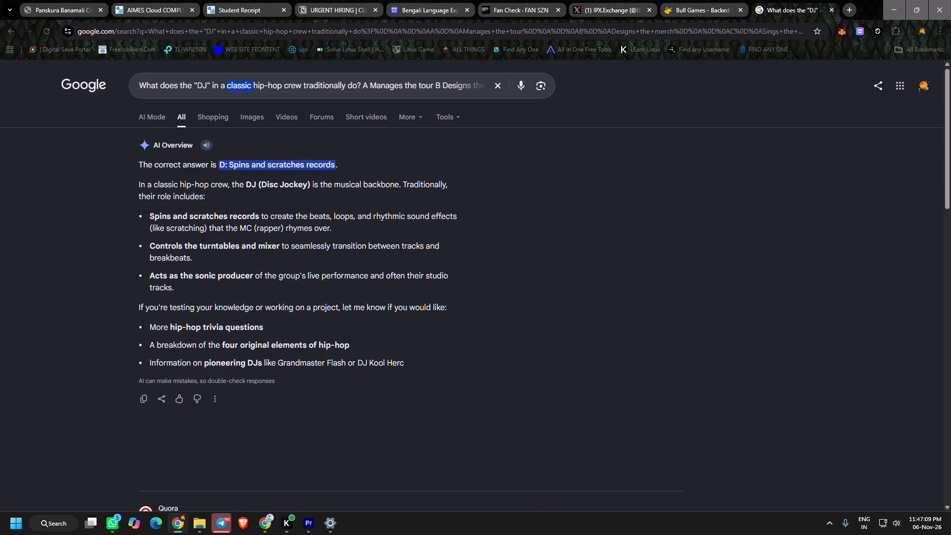
pyautogui.click(226, 84)
pyautogui.hotkey('ctrl', 'v')
pyautogui.press('Return')
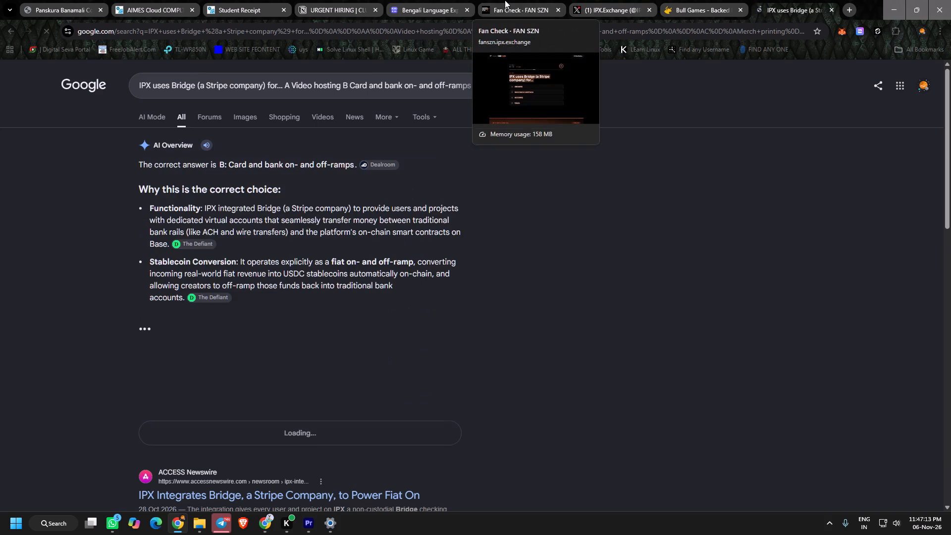
# Return to the Fan Check and answer the Bridge question with "Card and bank on- and off-ramps".
pyautogui.click(505, 0)
pyautogui.click(258, 292)
pyautogui.click(390, 300)
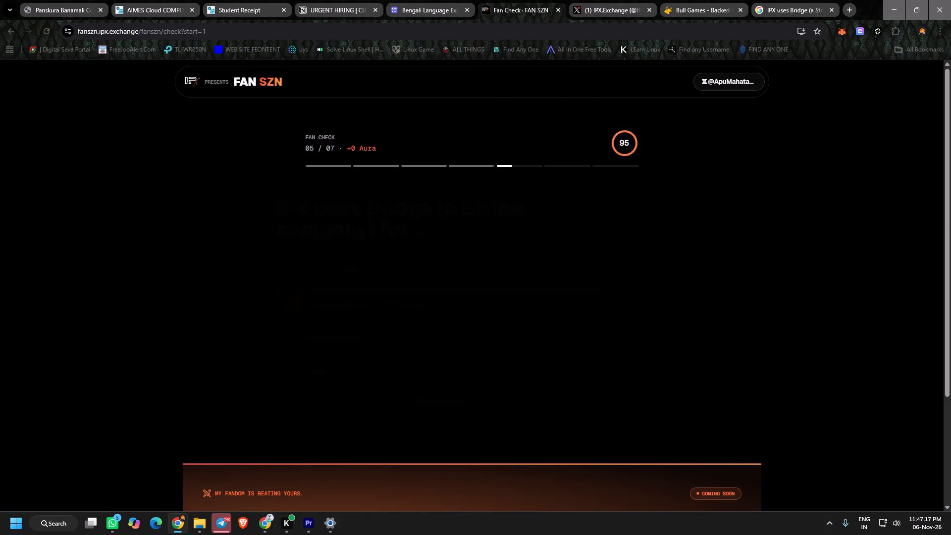
# Copy the question about the official IPX X handle with its options and search Google for it.
pyautogui.moveTo(308, 198); pyautogui.dragTo(473, 404)
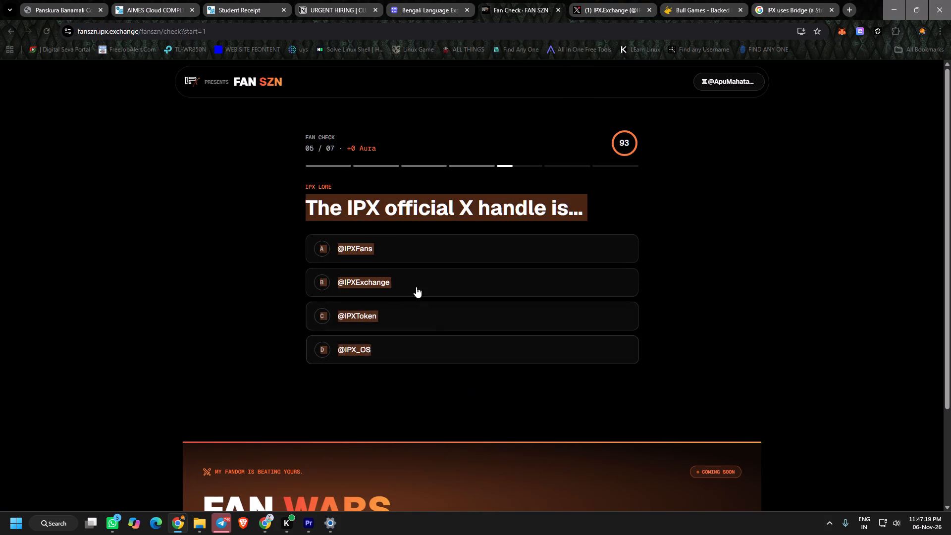
pyautogui.rightClick(411, 208)
pyautogui.click(425, 220)
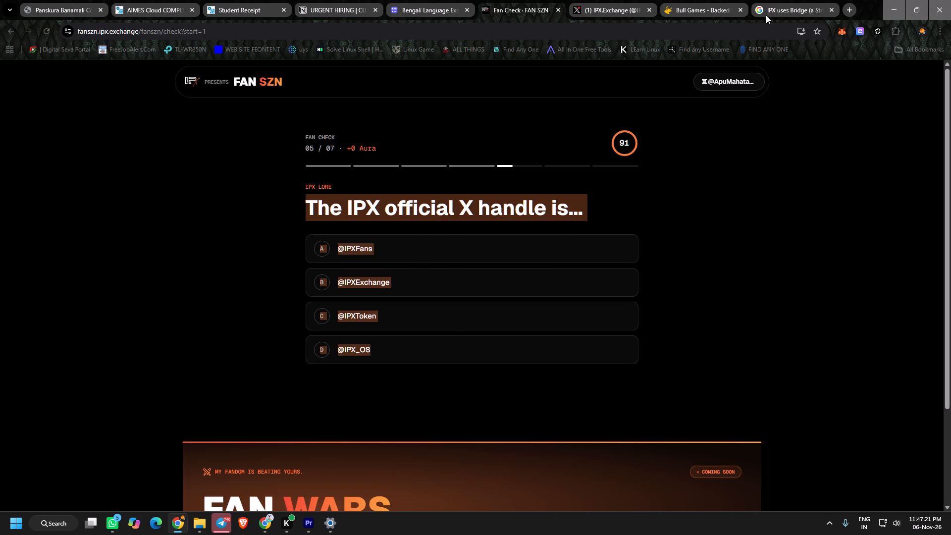
pyautogui.click(780, 1)
pyautogui.tripleClick(414, 86)
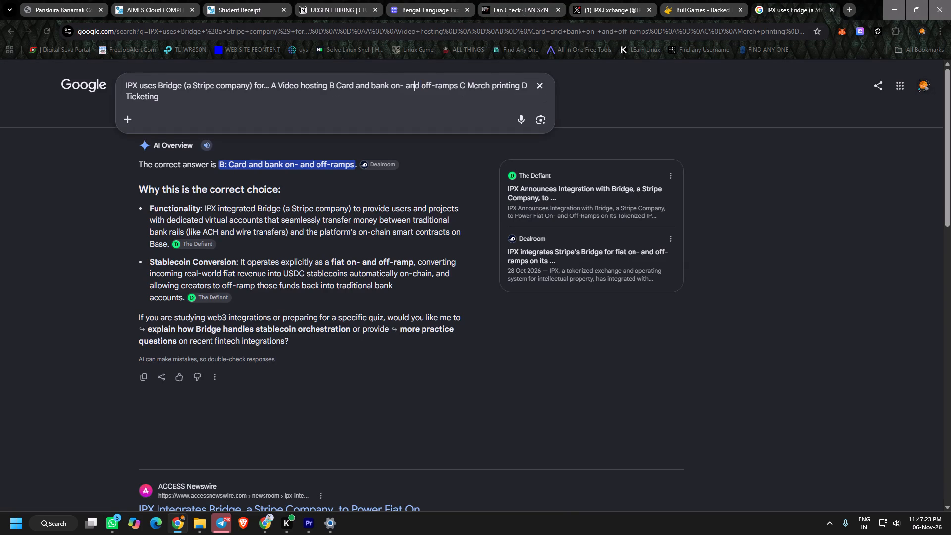
pyautogui.click(414, 86)
pyautogui.hotkey('ctrl', 'v')
pyautogui.press('Return')
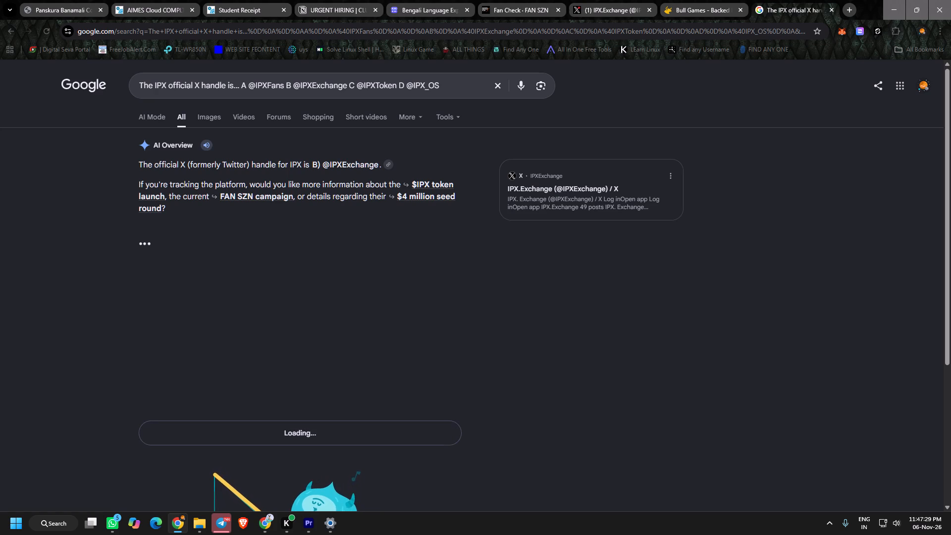
pyautogui.click(525, 0)
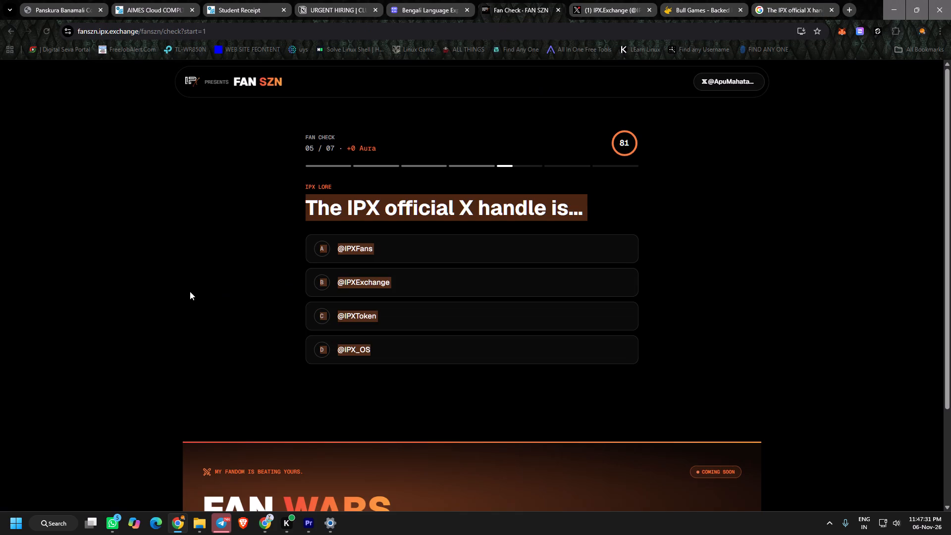
pyautogui.click(186, 291)
pyautogui.click(221, 297)
pyautogui.click(364, 283)
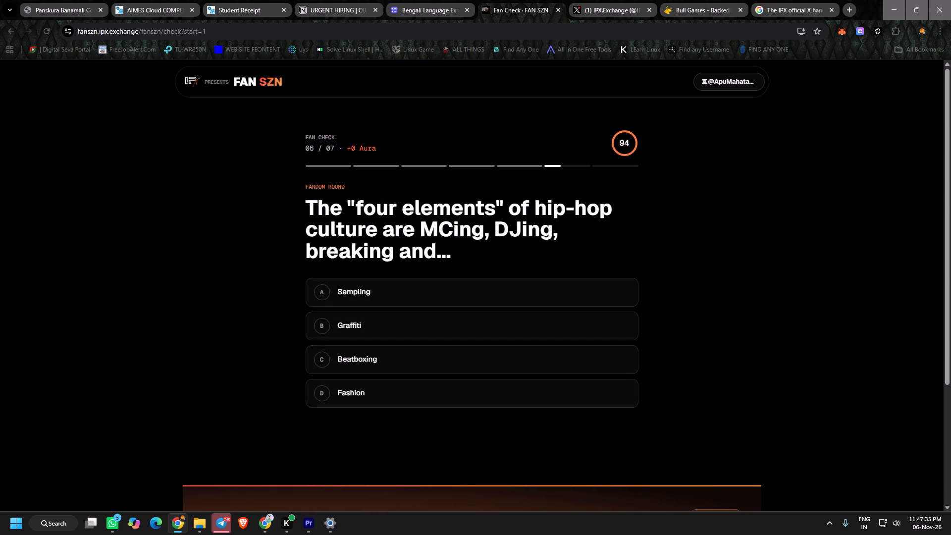
# Copy the question about the four elements of hip-hop culture with its options and search Google for it.
pyautogui.moveTo(305, 200); pyautogui.dragTo(457, 404)
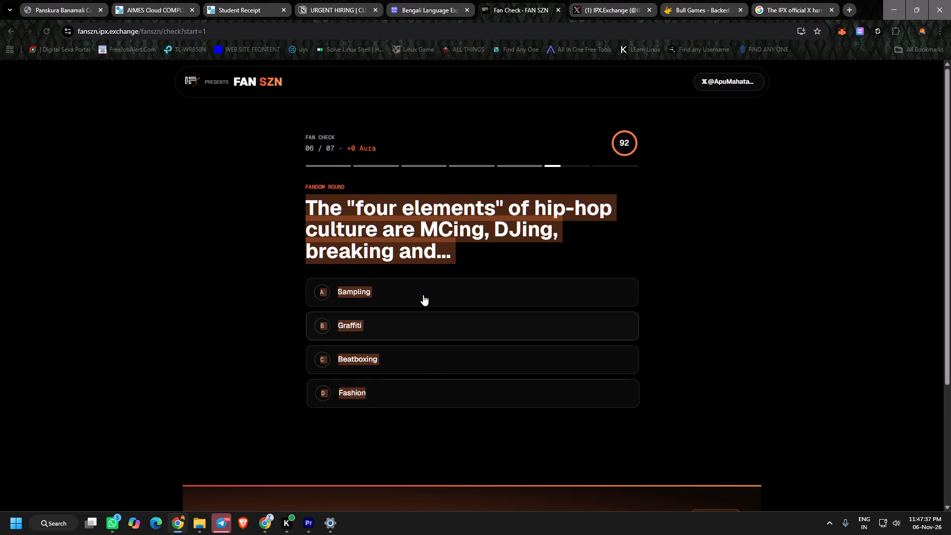
pyautogui.rightClick(425, 251)
pyautogui.click(447, 265)
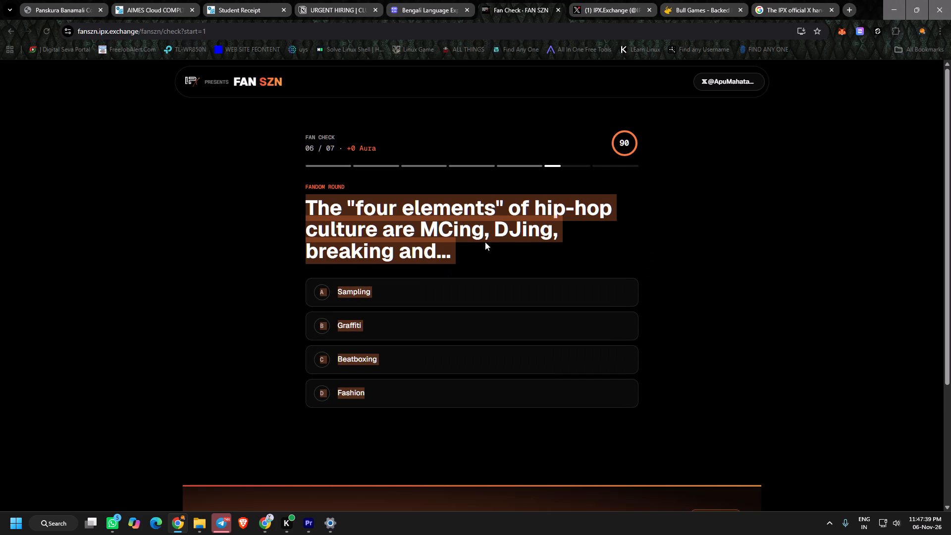
pyautogui.click(780, 1)
pyautogui.tripleClick(399, 83)
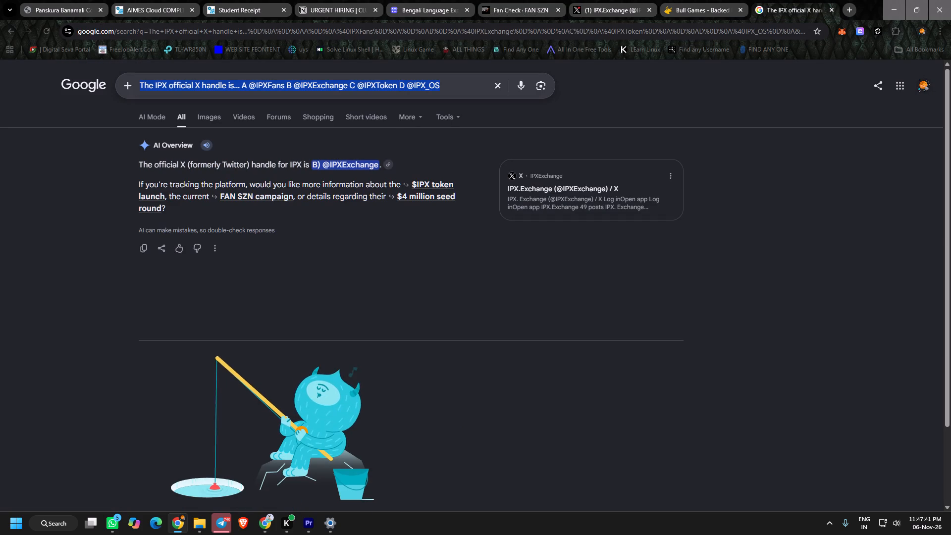
pyautogui.hotkey('ctrl', 'v')
pyautogui.press('Return')
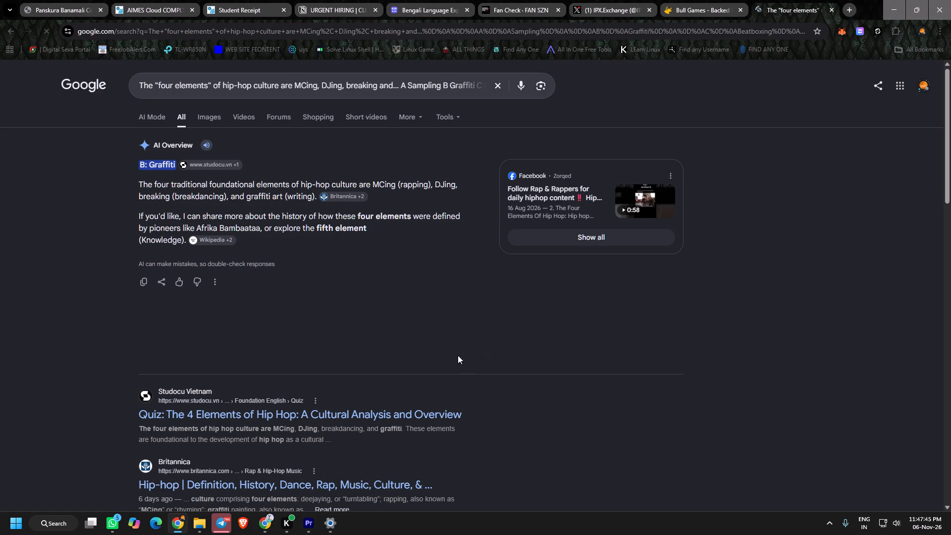
# Return to the Fan Check and answer the hip-hop elements question with "Graffiti".
pyautogui.click(537, 0)
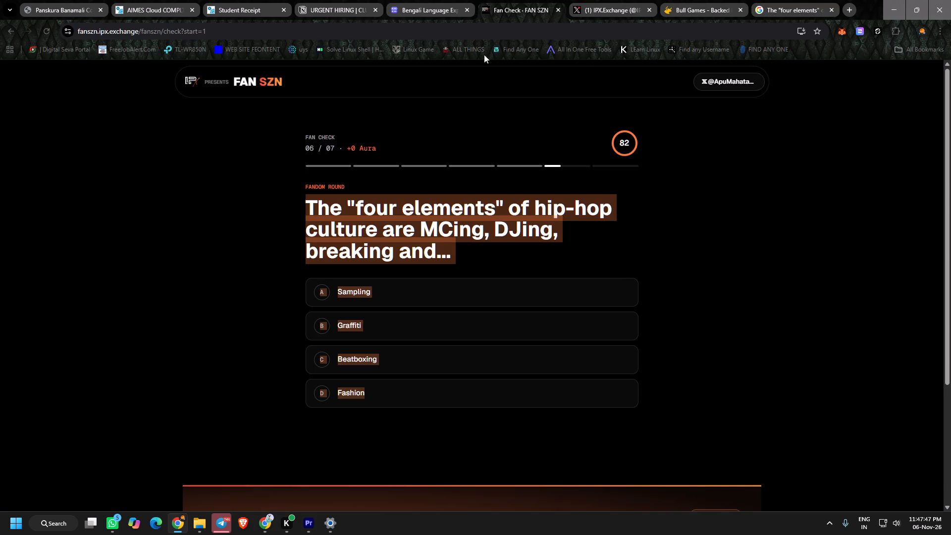
pyautogui.click(197, 269)
pyautogui.click(356, 333)
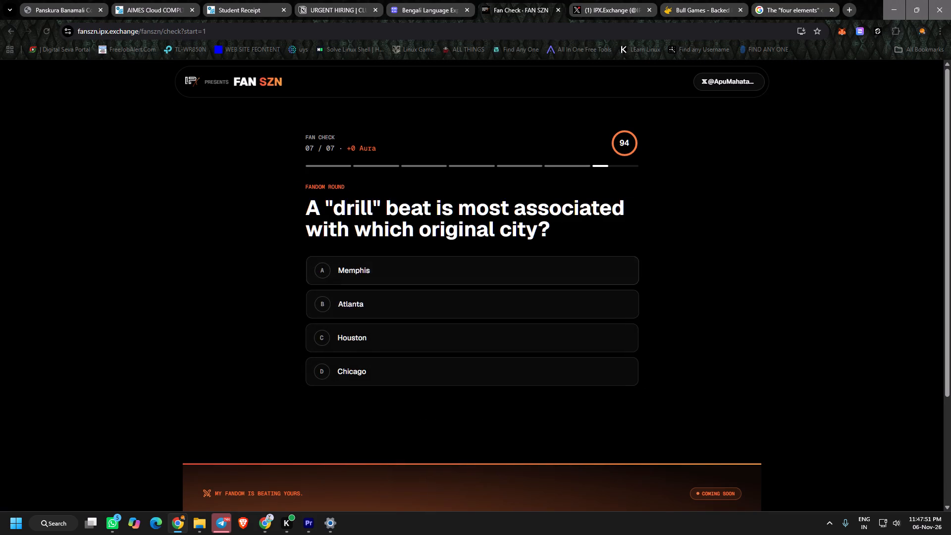
# Copy the question about the original city of the "drill" beat with its options and search Google for it.
pyautogui.moveTo(309, 206); pyautogui.dragTo(405, 388)
pyautogui.rightClick(402, 212)
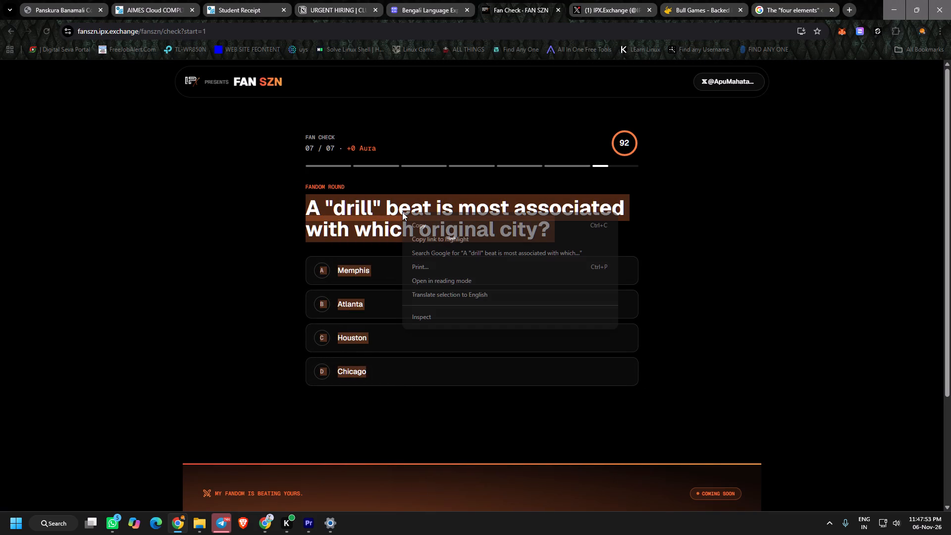
pyautogui.click(414, 226)
pyautogui.click(789, 2)
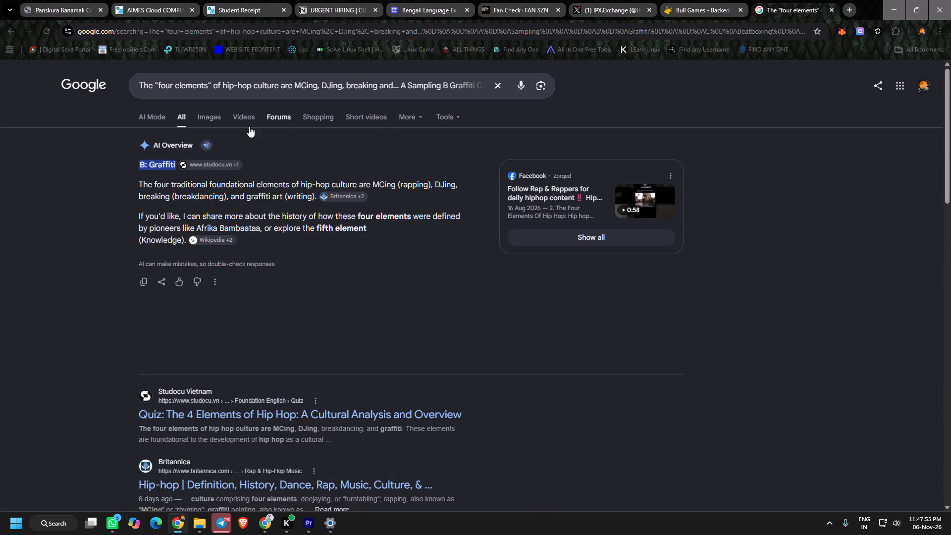
pyautogui.tripleClick(203, 86)
pyautogui.hotkey('ctrl', 'v')
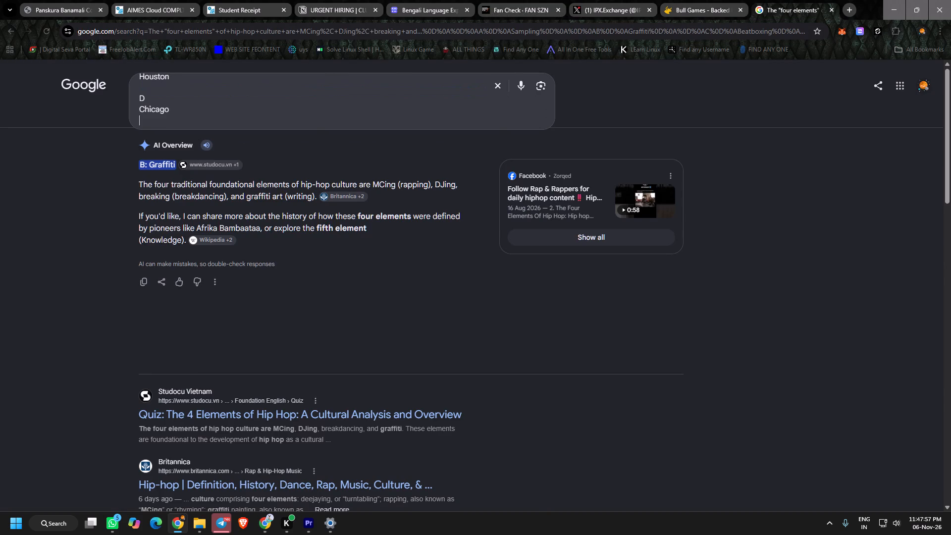
pyautogui.press('Return')
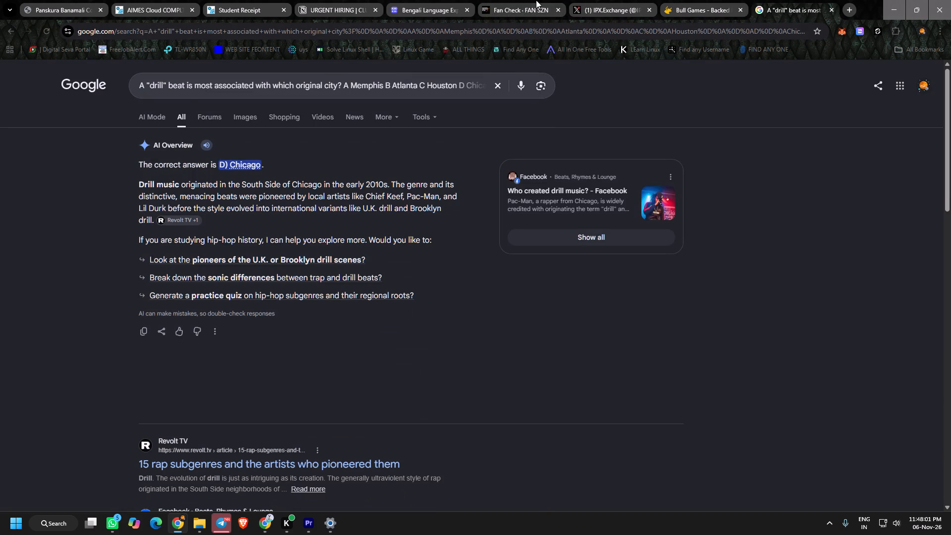
# Return to the Fan Check and answer the final drill beat question with "Chicago".
pyautogui.click(490, 1)
pyautogui.click(230, 277)
pyautogui.click(363, 371)
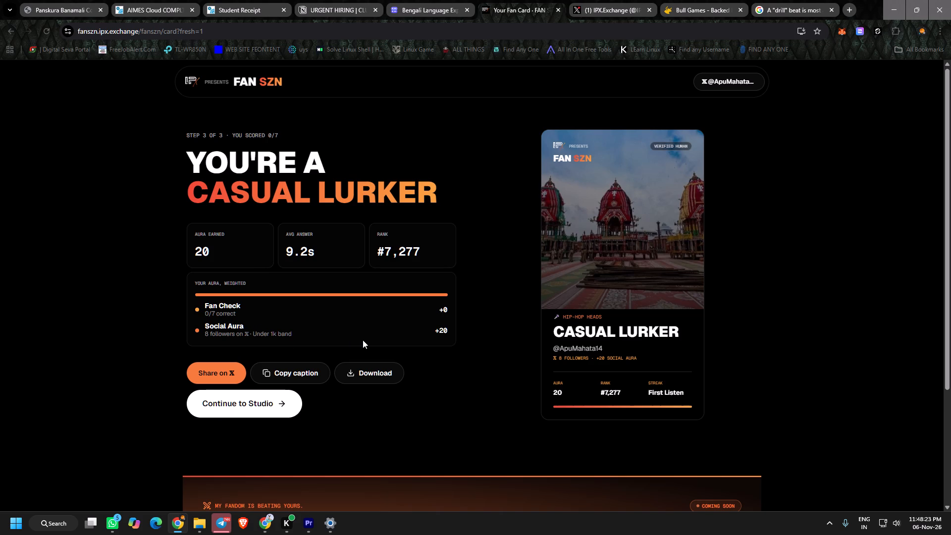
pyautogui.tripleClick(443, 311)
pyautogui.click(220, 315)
# Switch to Premiere, open the export settings for Sequence 01 and name the output file zebpay.mp4.
pyautogui.click(898, 2)
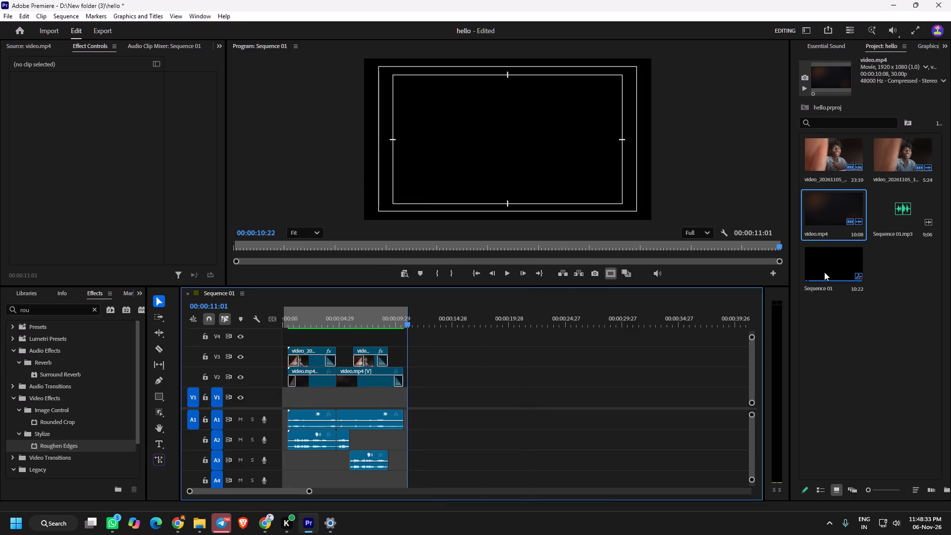
pyautogui.hotkey('ctrl', 'm')
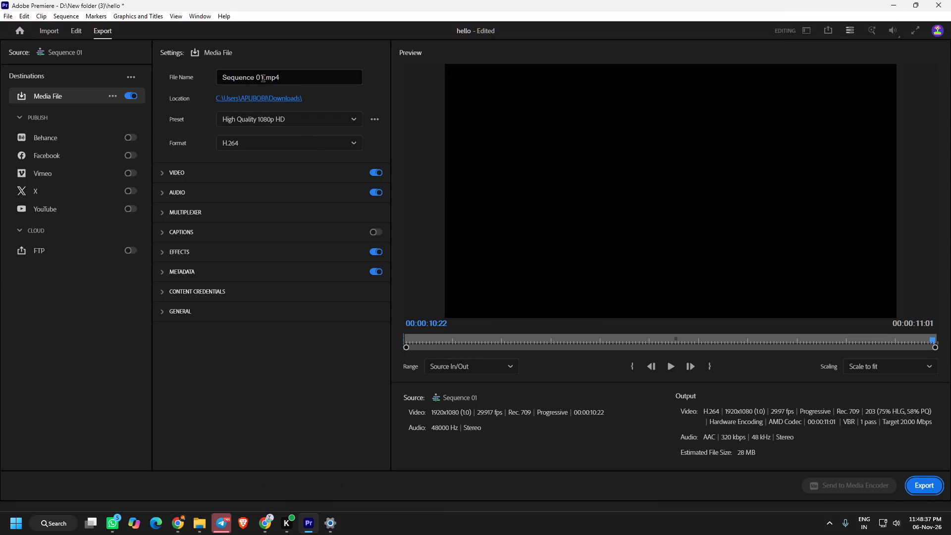
pyautogui.moveTo(263, 79); pyautogui.dragTo(209, 85)
pyautogui.press('BackSpace')
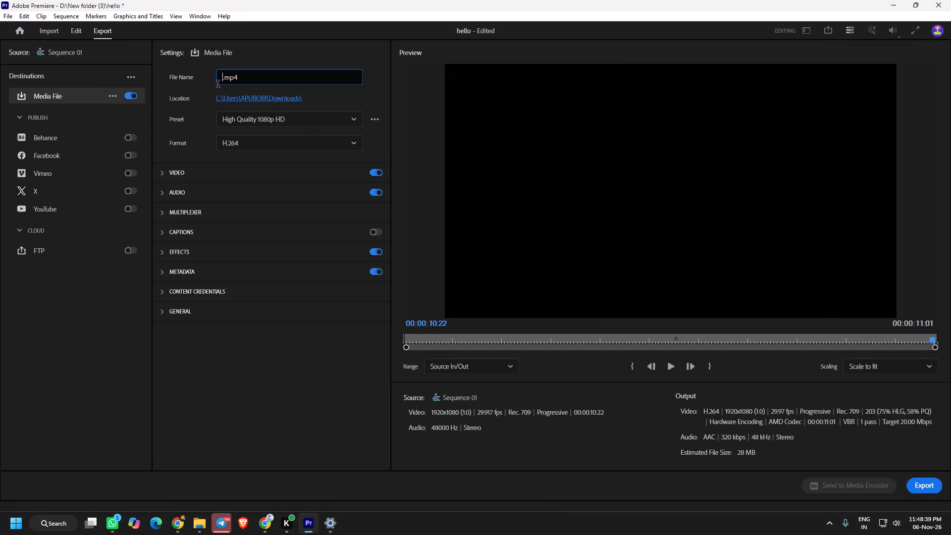
pyautogui.write('zw')
pyautogui.press('BackSpace')
pyautogui.press('e')
pyautogui.write('bpay')
pyautogui.press('Return')
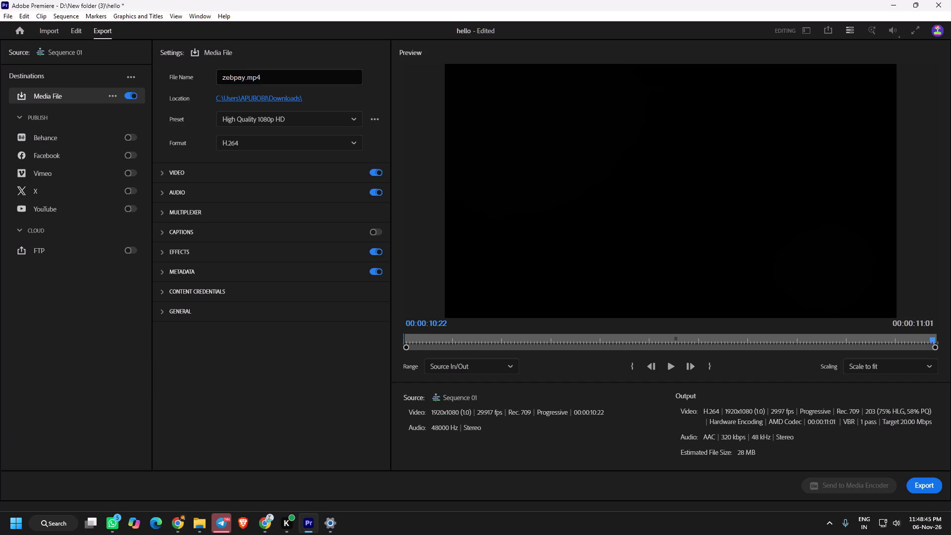
# Preview the sequence before exporting, moving the playhead back from the end to about 00:00:04:26.
pyautogui.scroll(1, 218, 85)
pyautogui.click(674, 368)
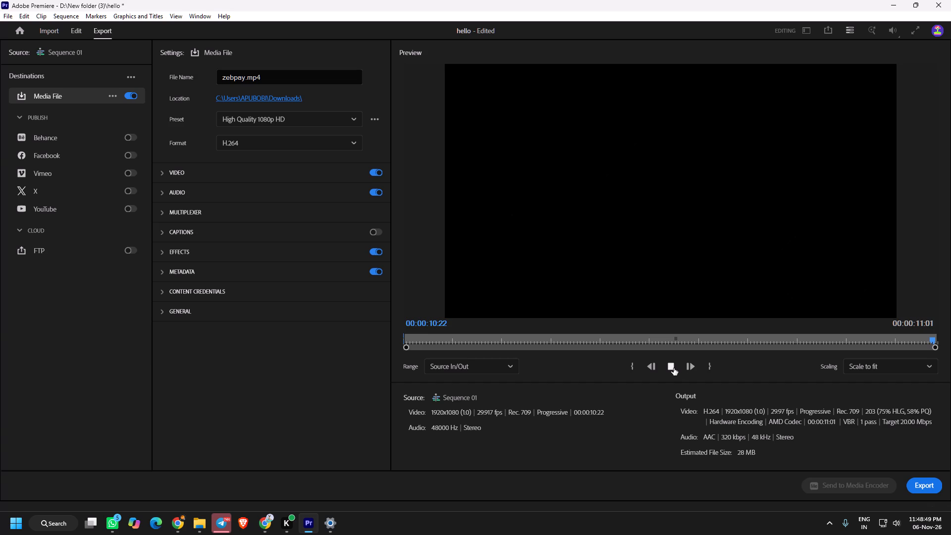
pyautogui.click(674, 368)
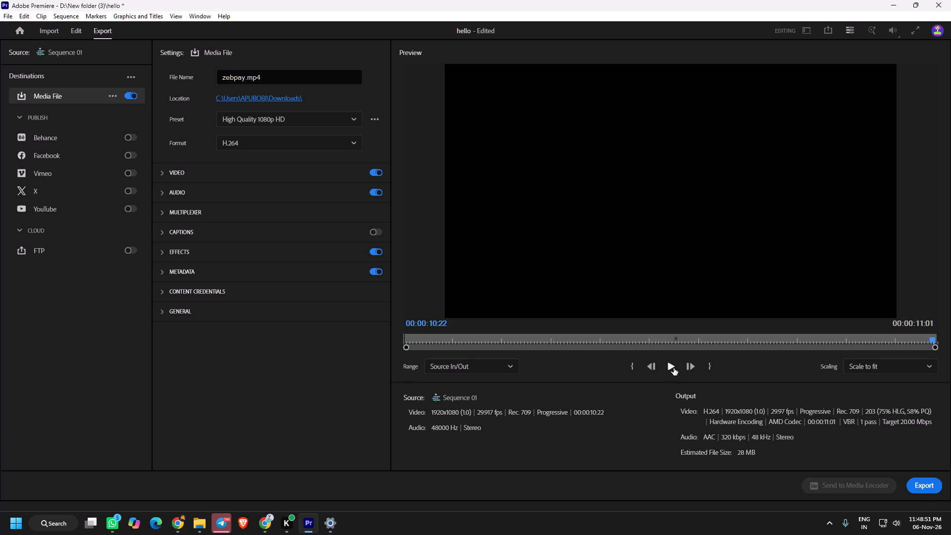
pyautogui.click(674, 368)
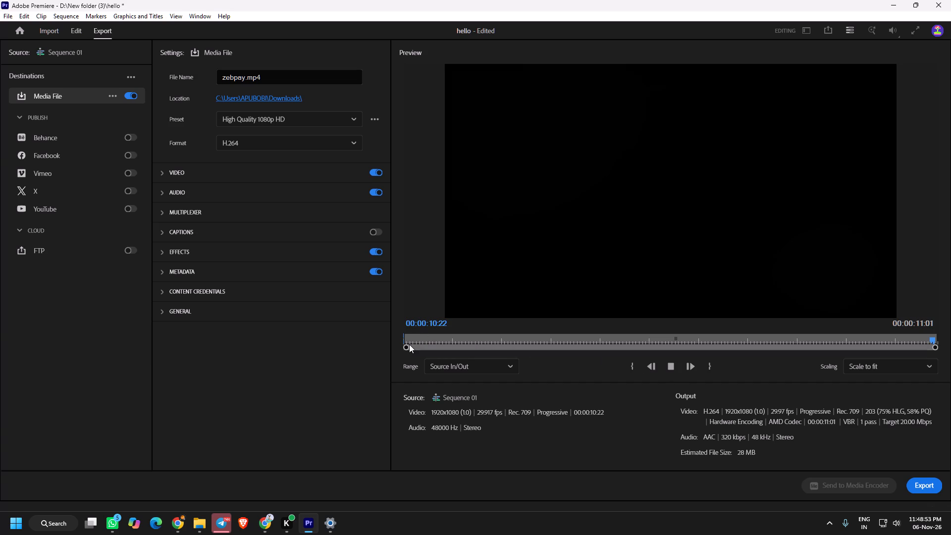
pyautogui.moveTo(409, 344); pyautogui.dragTo(436, 350)
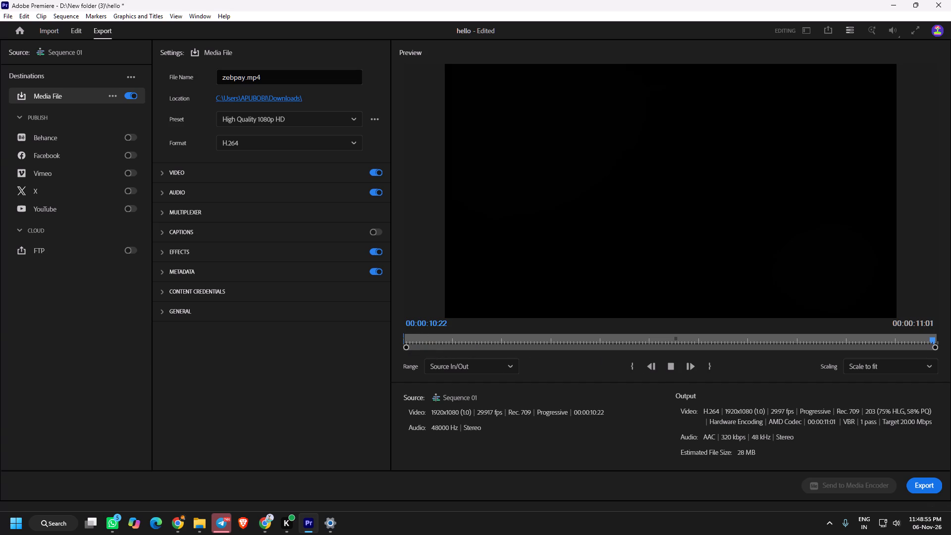
pyautogui.moveTo(932, 340); pyautogui.dragTo(637, 367)
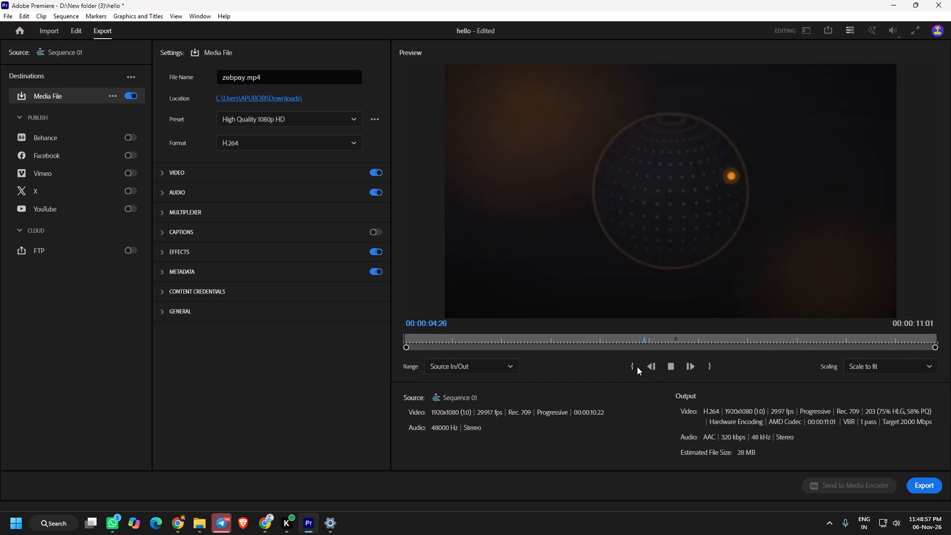
# Play the export preview of Sequence 01 from the beginning to check the whole video.
pyautogui.moveTo(637, 367); pyautogui.dragTo(384, 357)
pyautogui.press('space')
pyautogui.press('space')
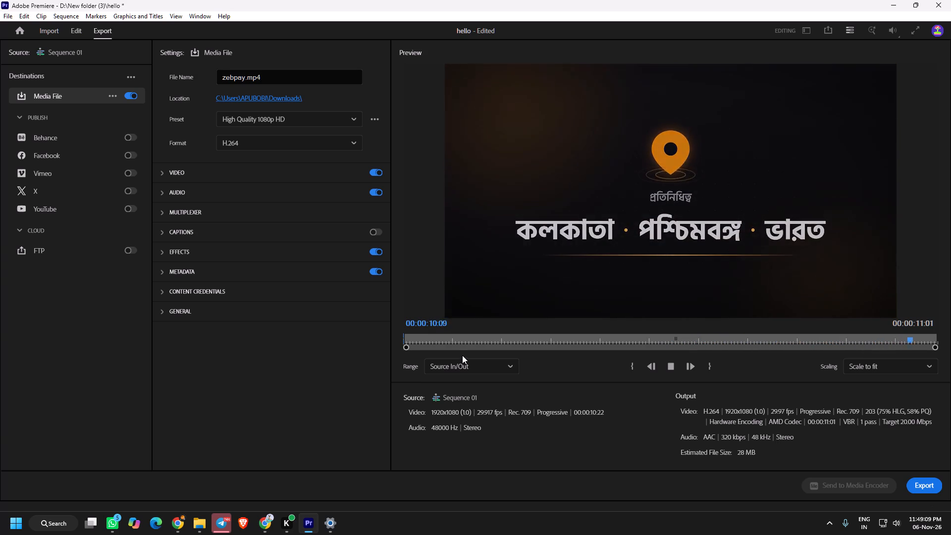